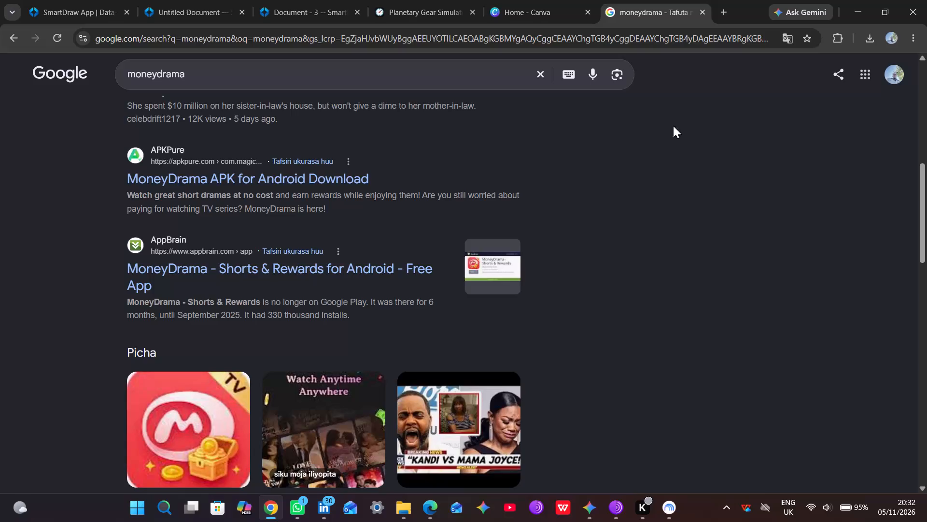
Close the moneydrama search results page.
click(704, 14)
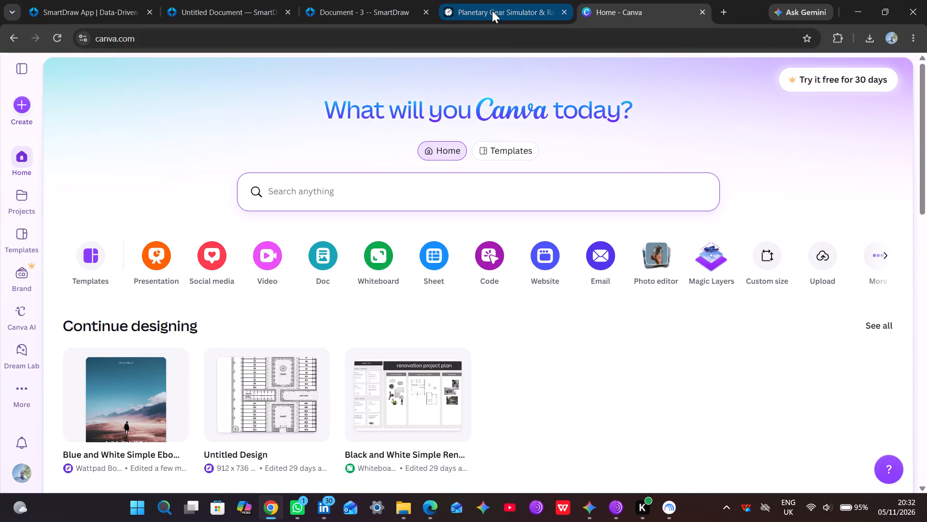
Switch to the Planetary Gear Simulator page and dismiss the advertisement covering it.
click(492, 11)
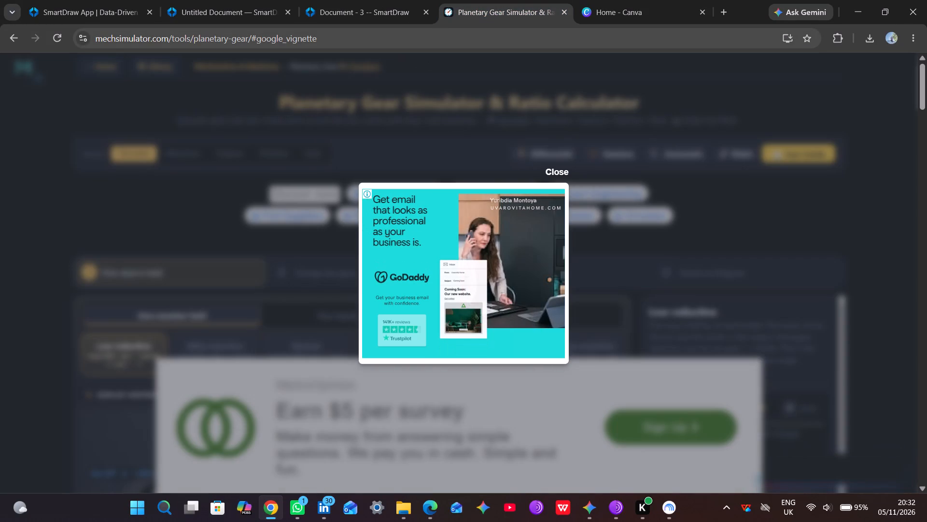
click(552, 171)
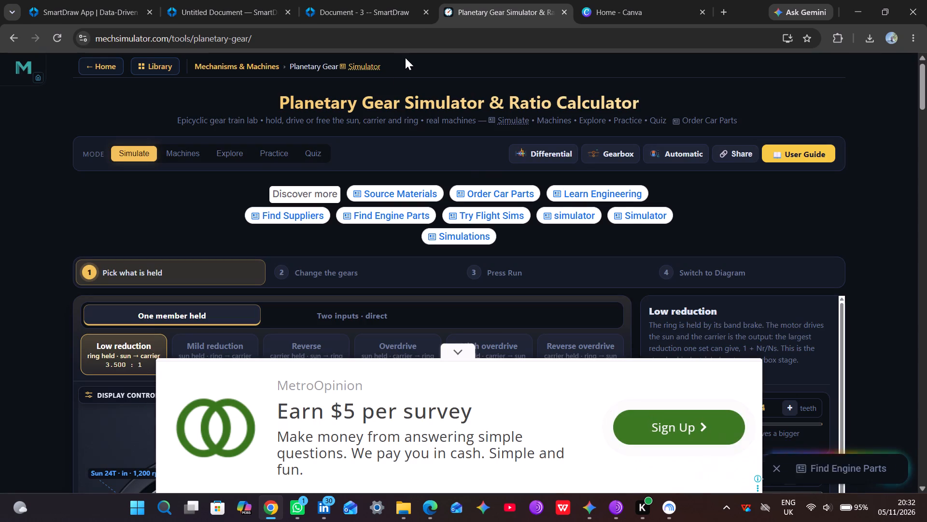
Look through the open SmartDraw pages and bring up the furnished floor plan in Untitled Document.
click(368, 16)
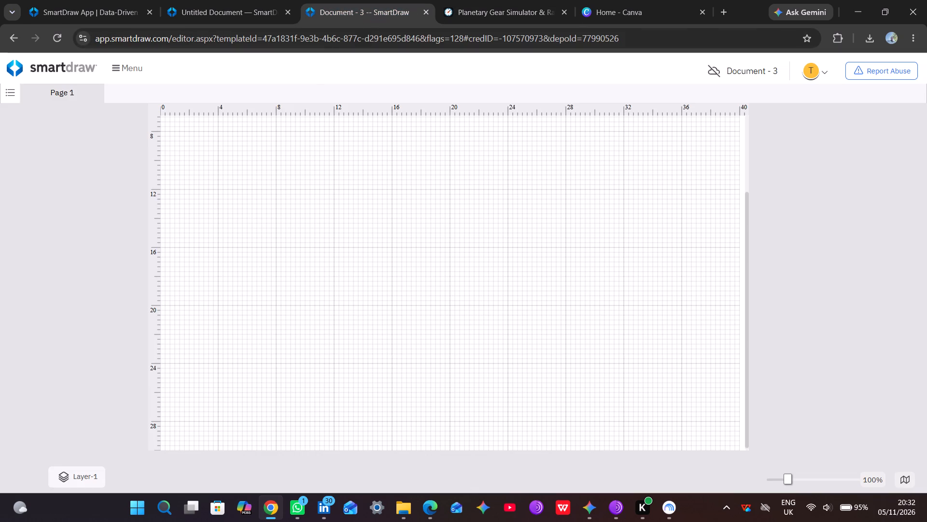
click(250, 11)
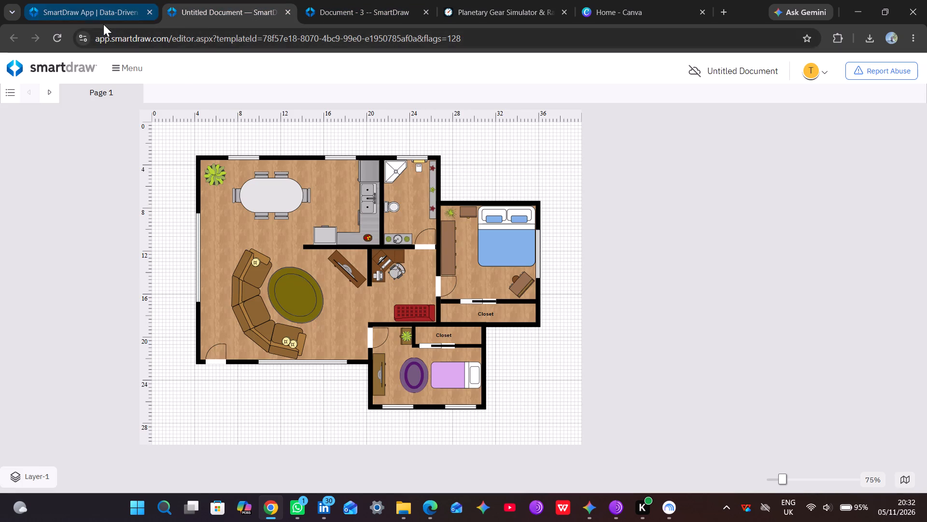
click(103, 24)
click(243, 14)
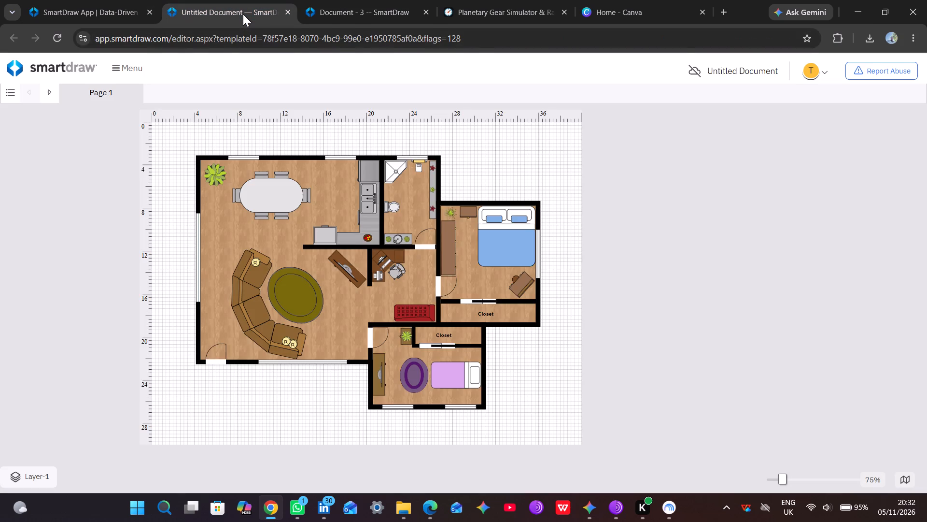
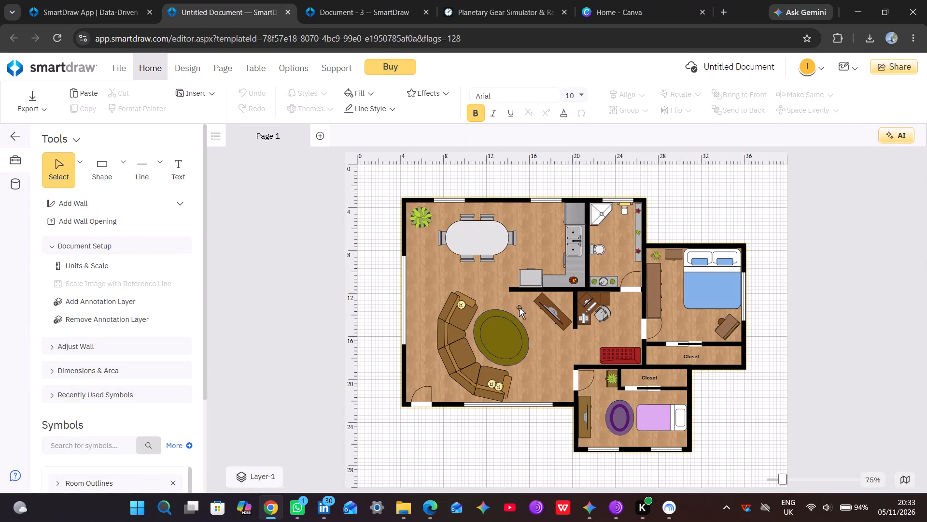
Inspect the green oval rug and the curved sofa in the living area of the furnished floor plan.
click(505, 337)
click(505, 337)
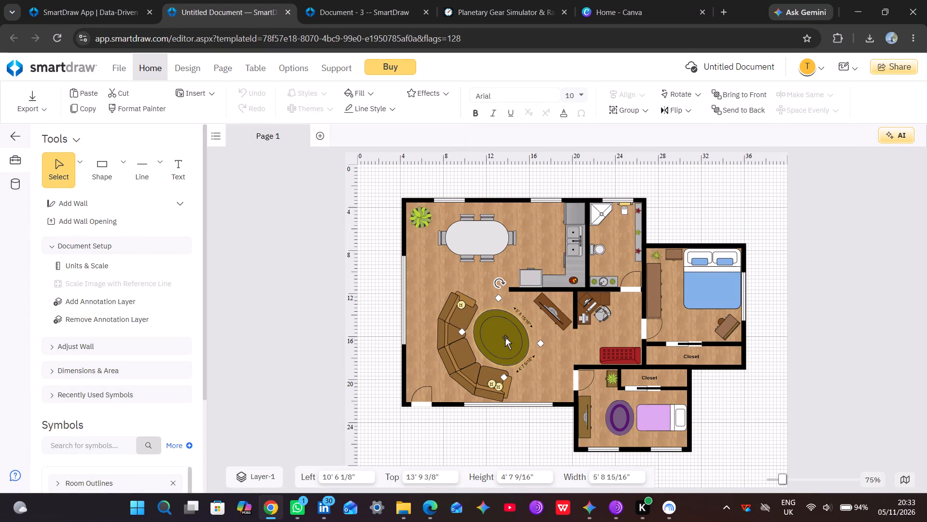
click(505, 337)
click(458, 370)
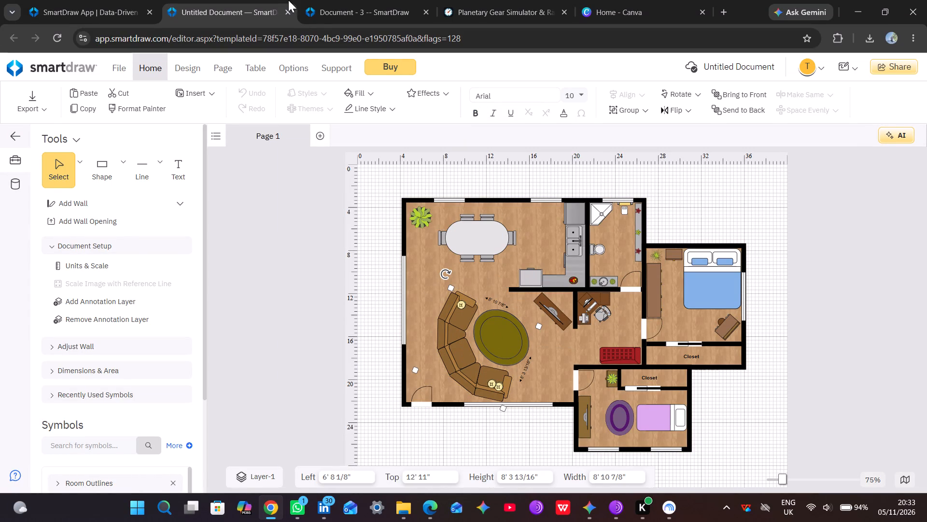
Switch to Document - 3 and place a 6' by 3' rectangle shape on the empty page.
click(392, 20)
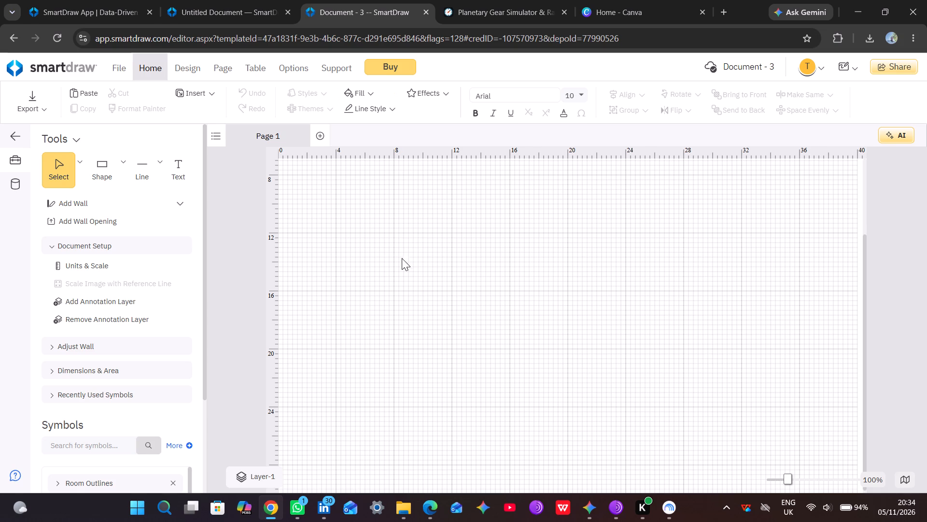
click(127, 370)
click(109, 171)
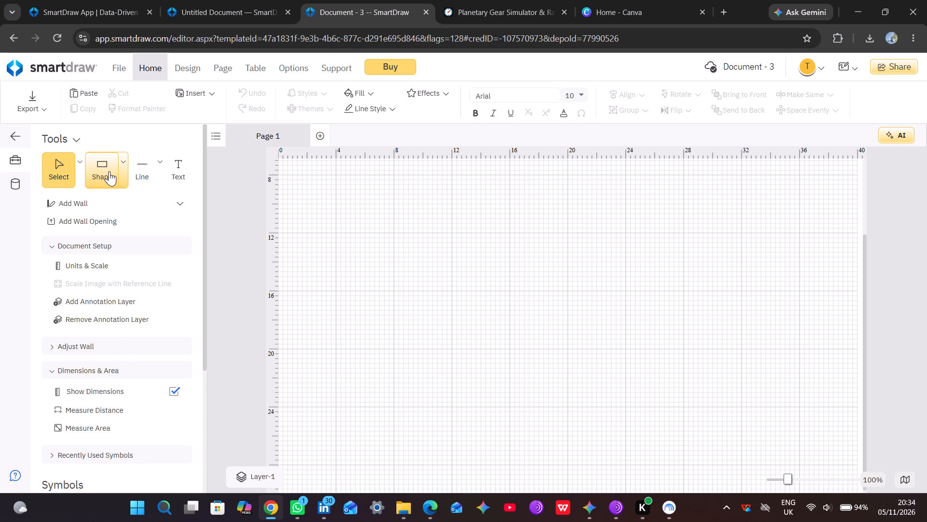
click(109, 171)
click(126, 159)
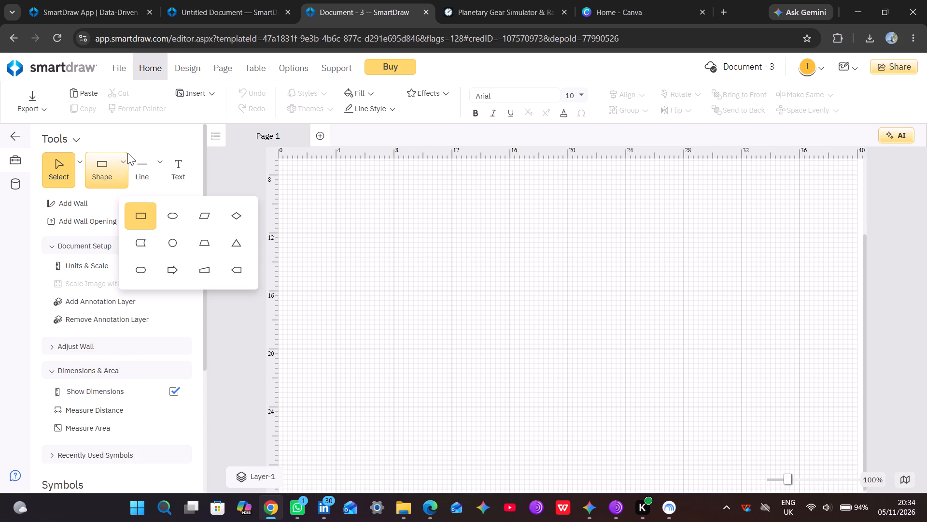
click(129, 217)
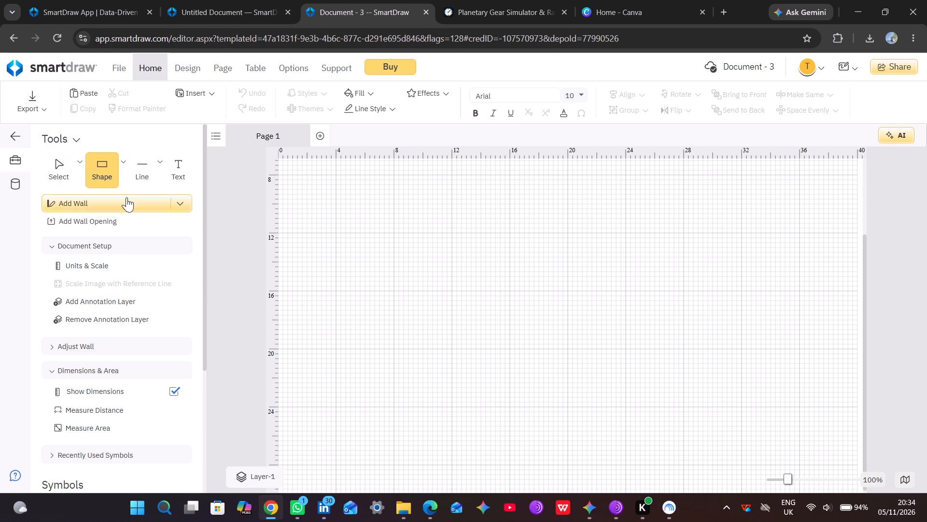
click(102, 156)
click(123, 161)
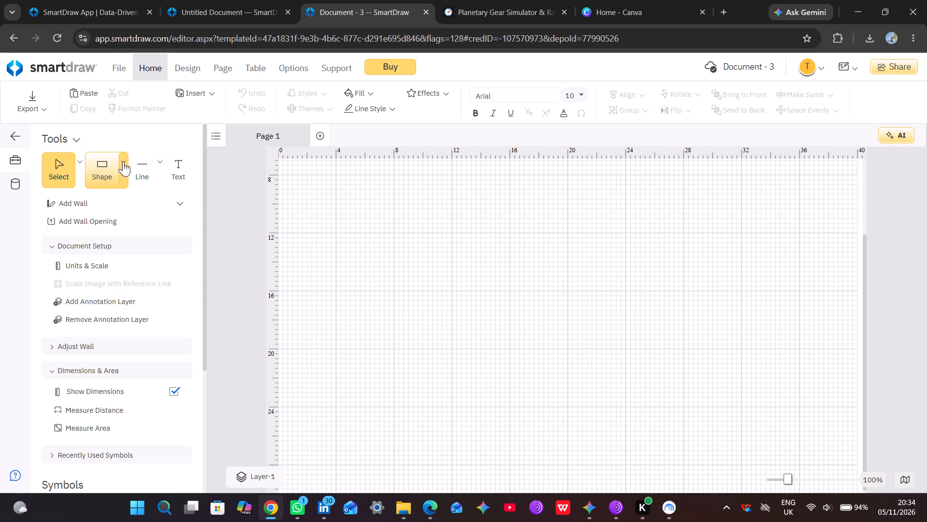
click(141, 217)
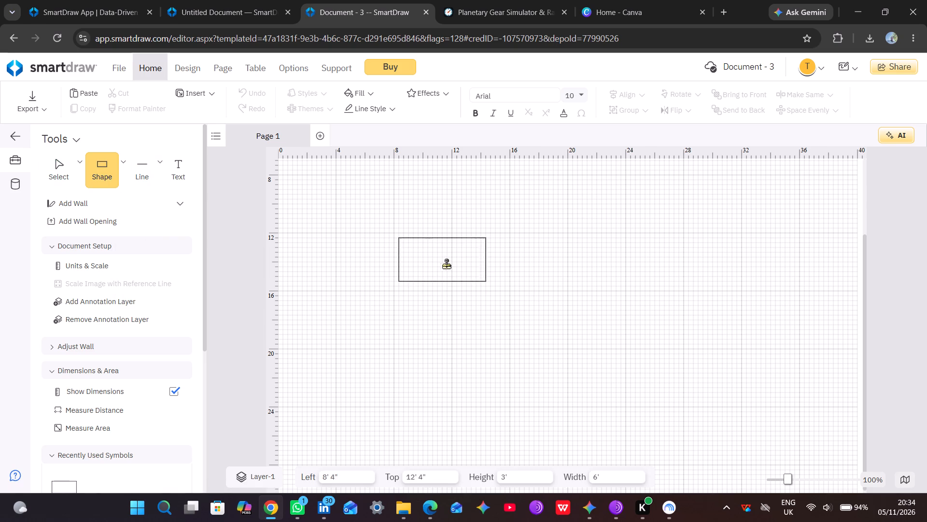
click(447, 266)
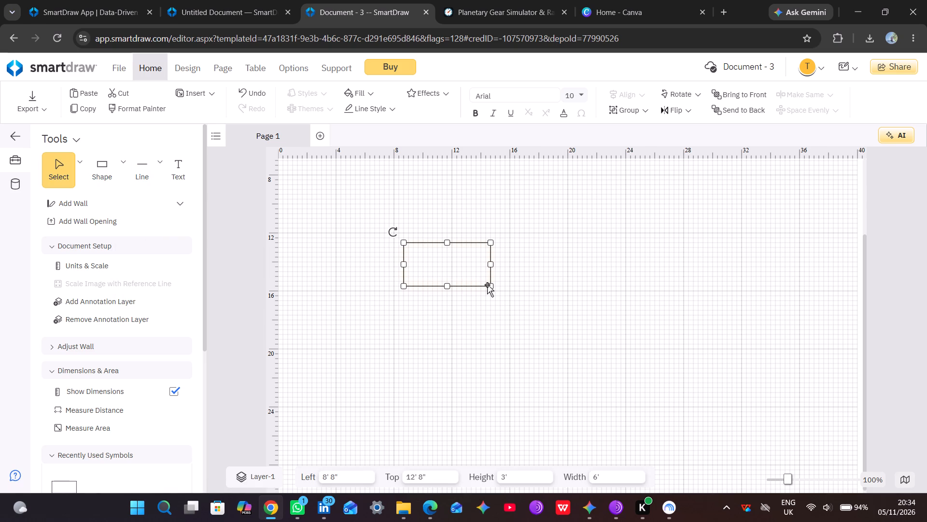
Enlarge the rectangle to 28' wide and 20' 8" high, with its upper-left corner at Left 4', Top 8'.
drag(491, 288, 729, 449)
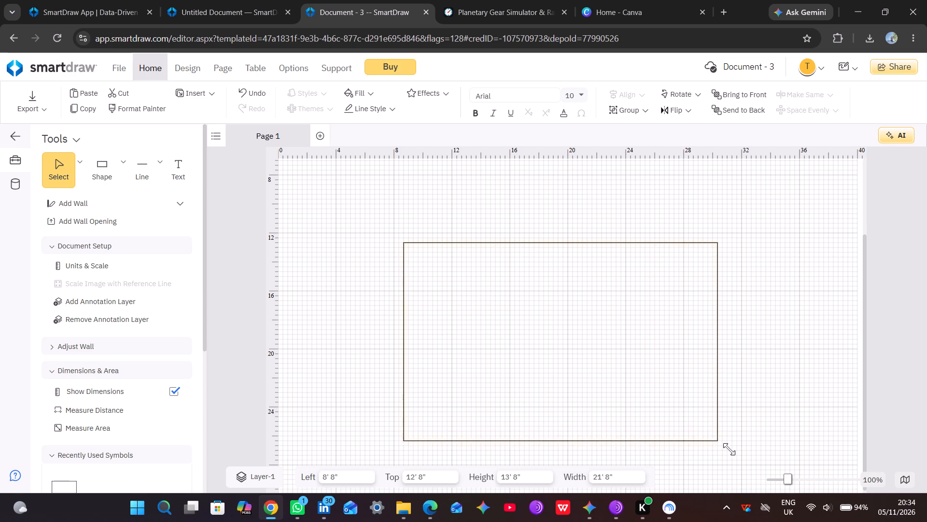
drag(729, 449, 745, 473)
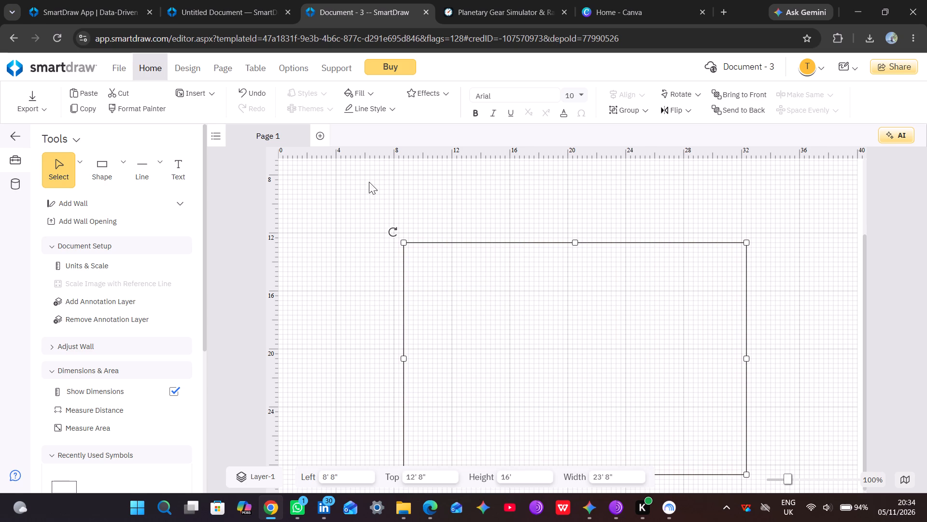
drag(405, 244, 390, 223)
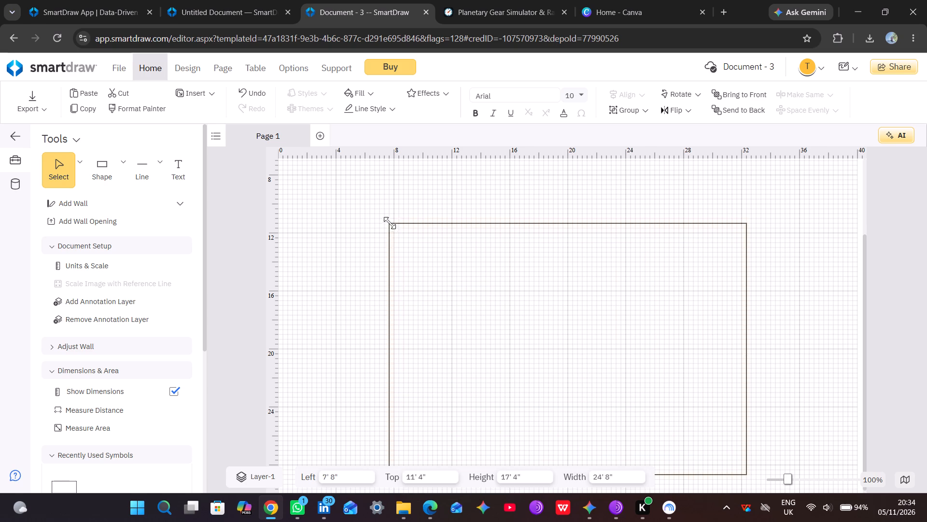
drag(390, 223, 341, 178)
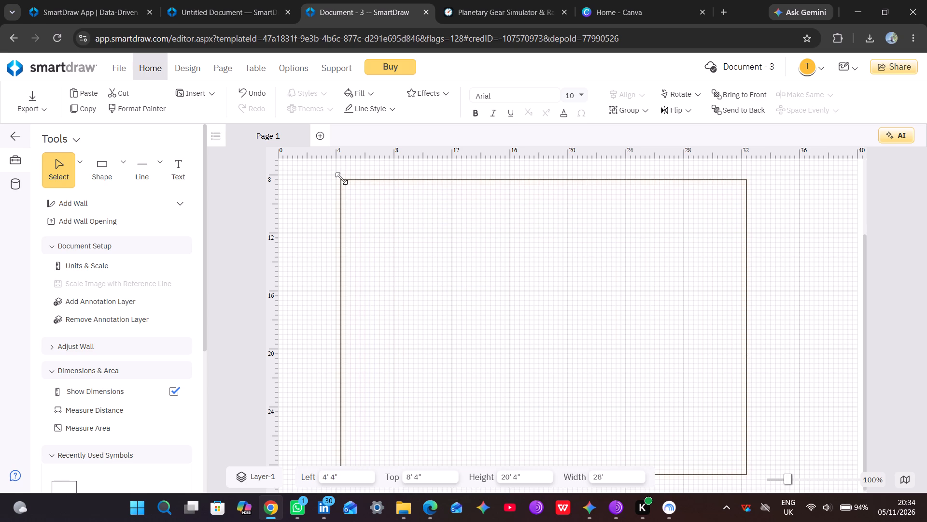
drag(341, 178, 337, 176)
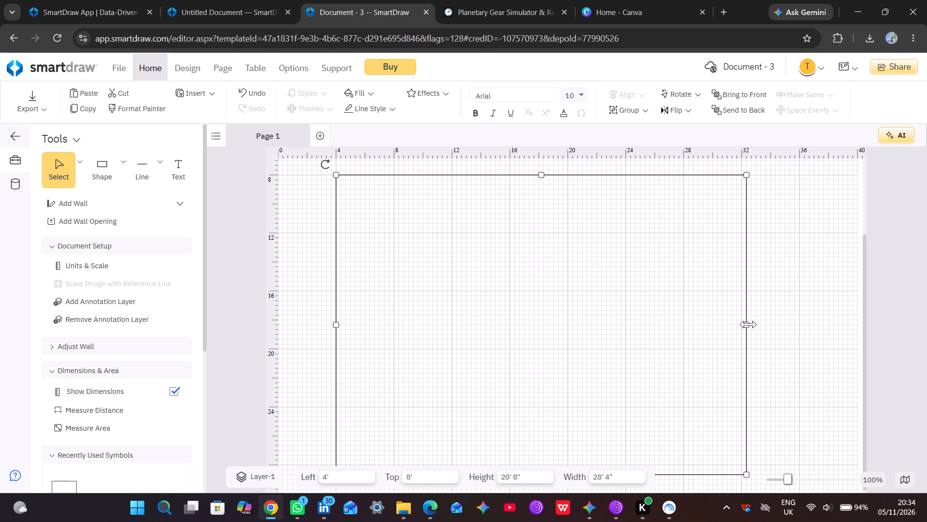
drag(748, 323, 744, 323)
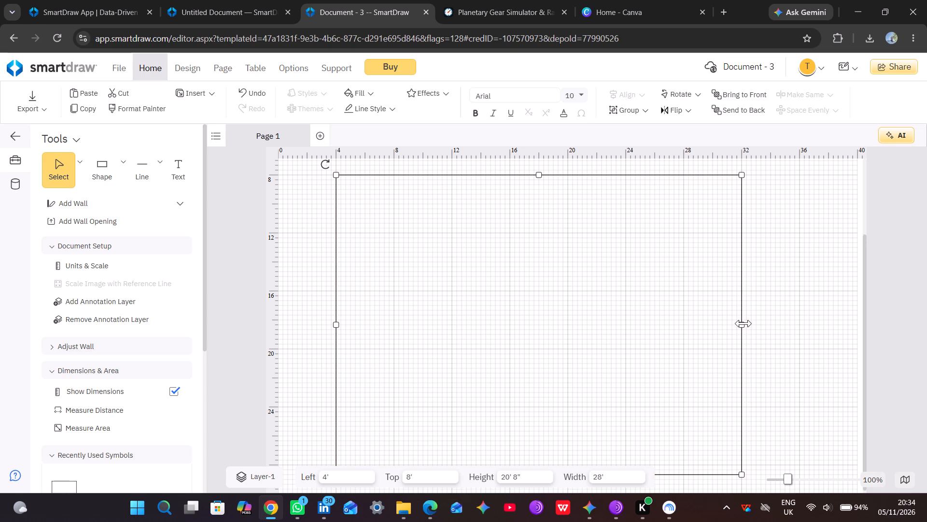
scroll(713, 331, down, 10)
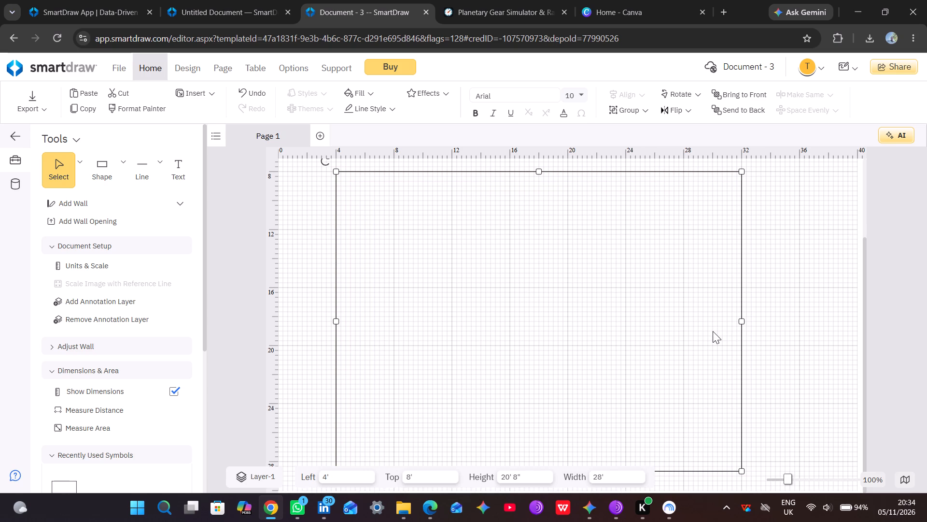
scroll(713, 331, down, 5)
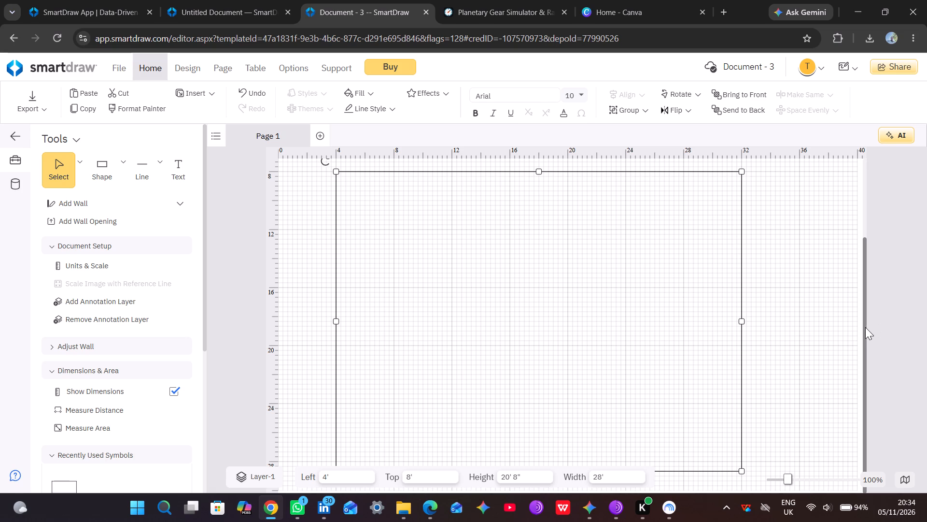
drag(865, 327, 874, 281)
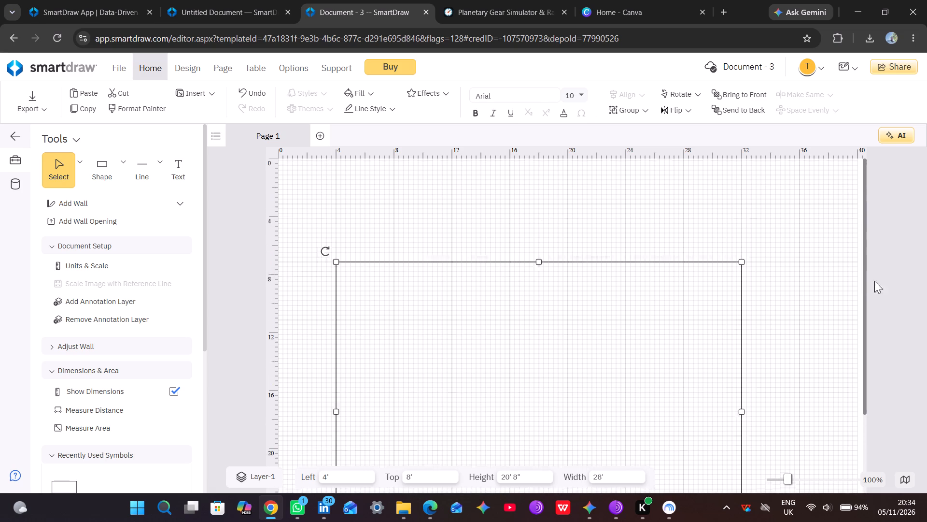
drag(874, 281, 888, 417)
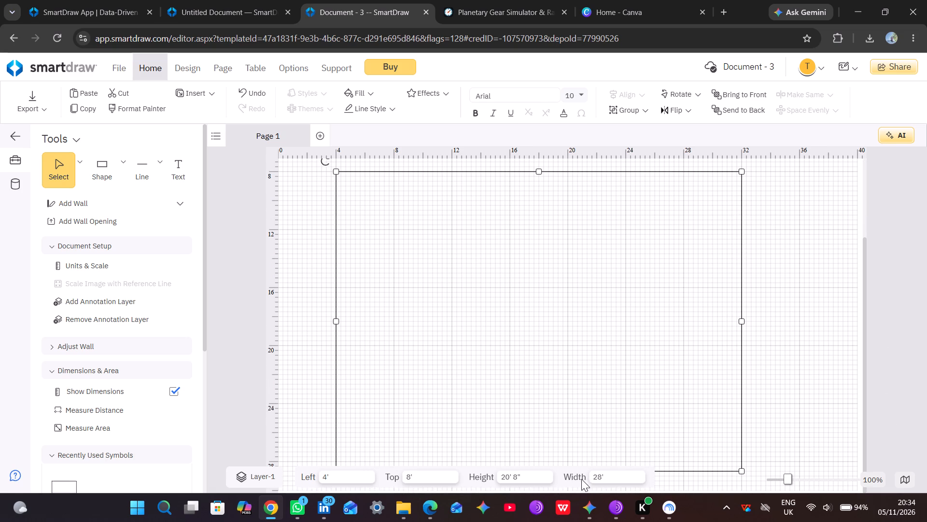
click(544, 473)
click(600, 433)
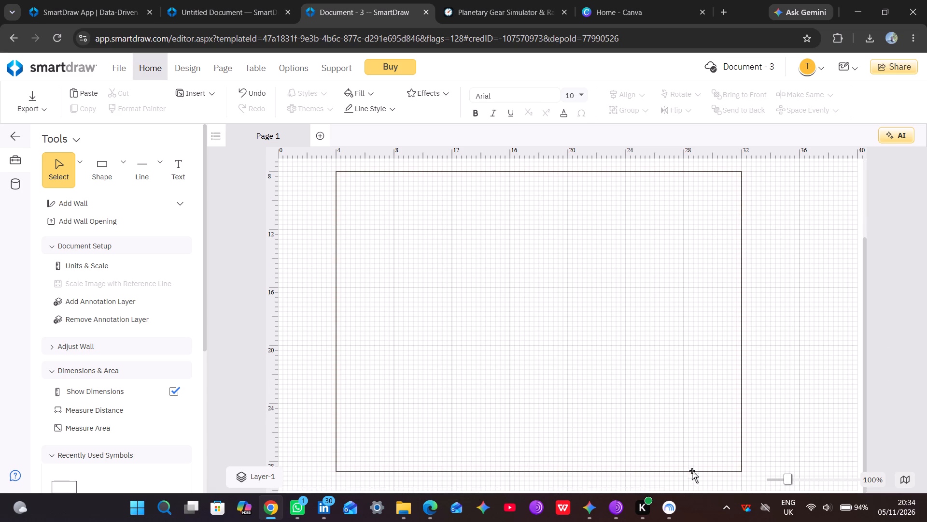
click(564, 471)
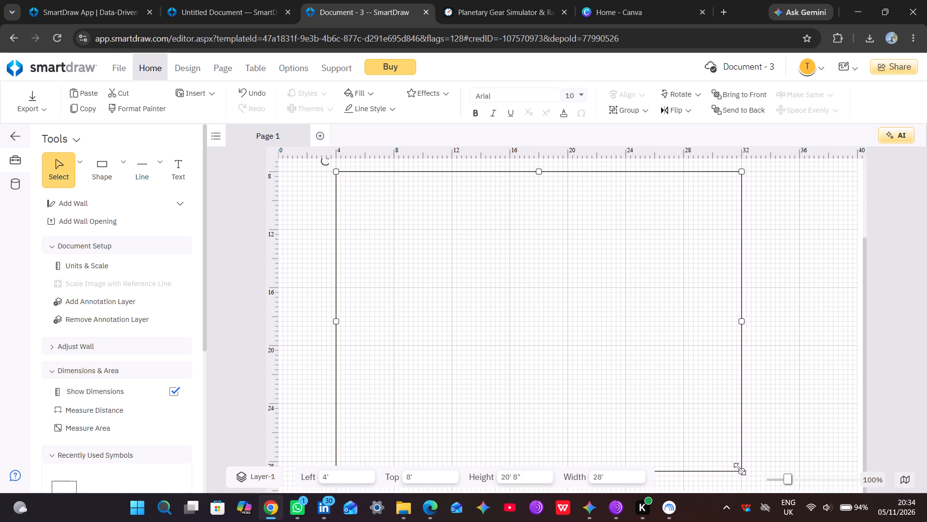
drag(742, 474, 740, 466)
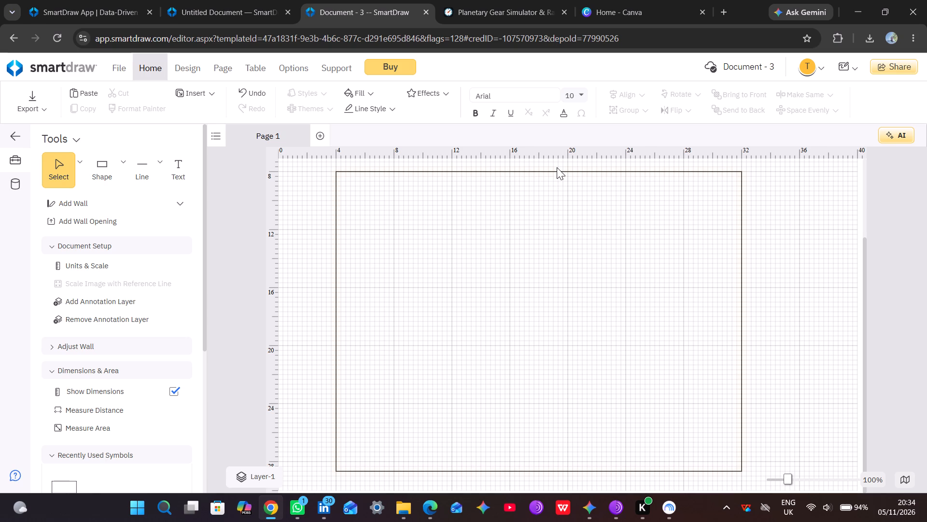
Move the rectangle up to the page's upper edge, at Left 4' and Top 4".
drag(559, 171, 558, 170)
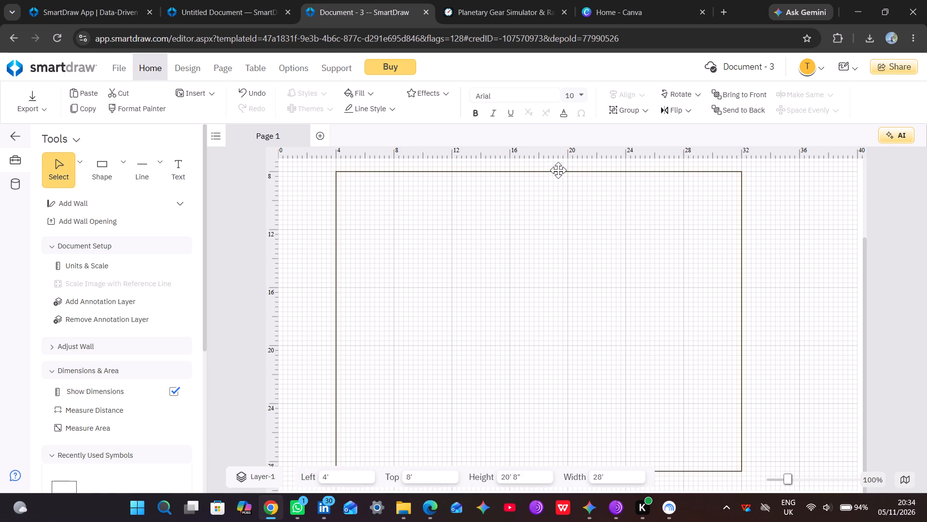
drag(558, 170, 573, 129)
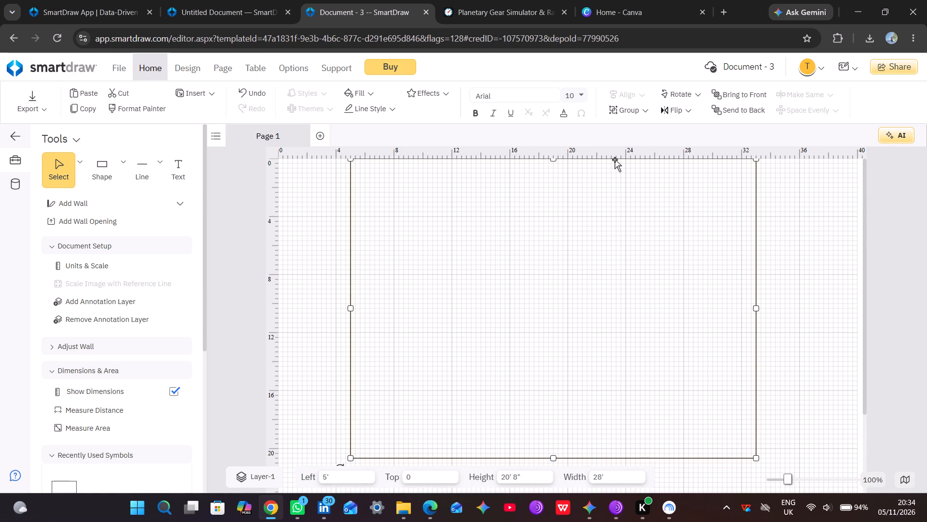
drag(615, 159, 619, 176)
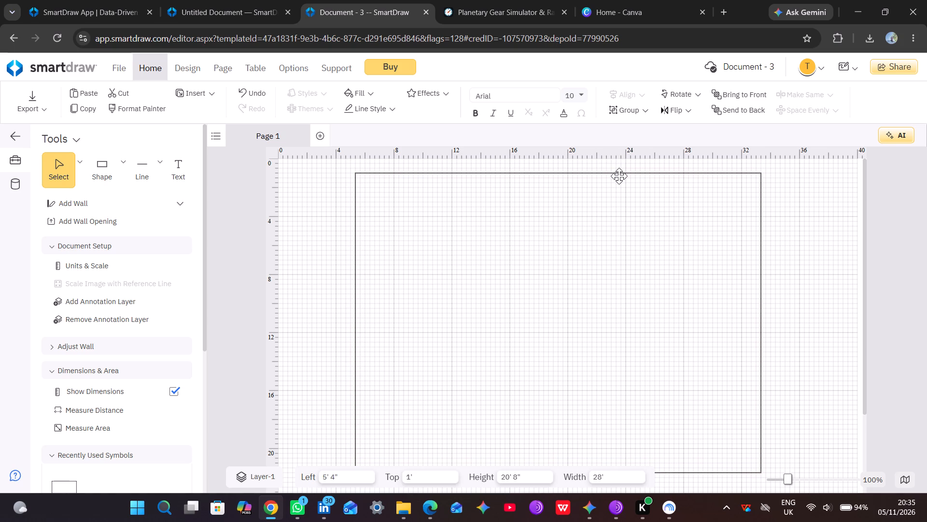
drag(619, 176, 610, 170)
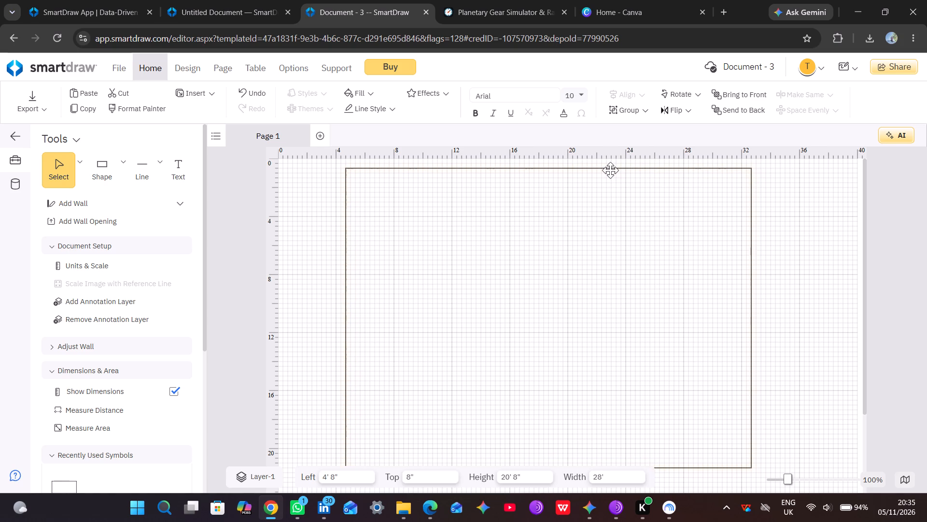
drag(610, 170, 602, 164)
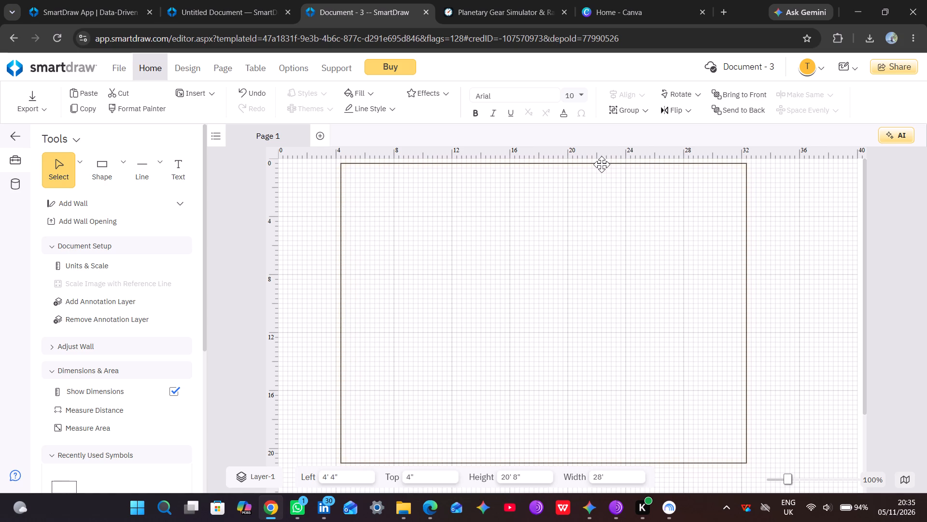
drag(602, 164, 598, 164)
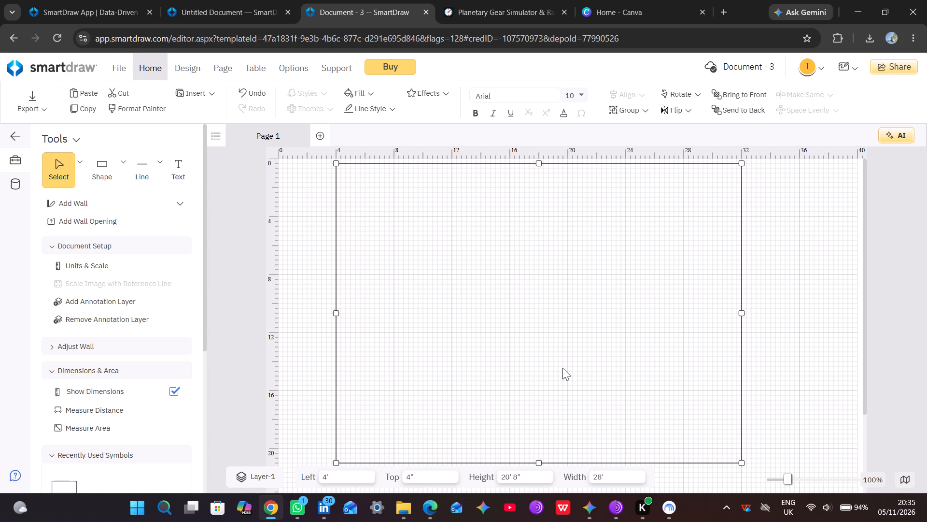
Stretch the rectangle's lower edge down until its height is 23' 8".
scroll(562, 368, down, 1)
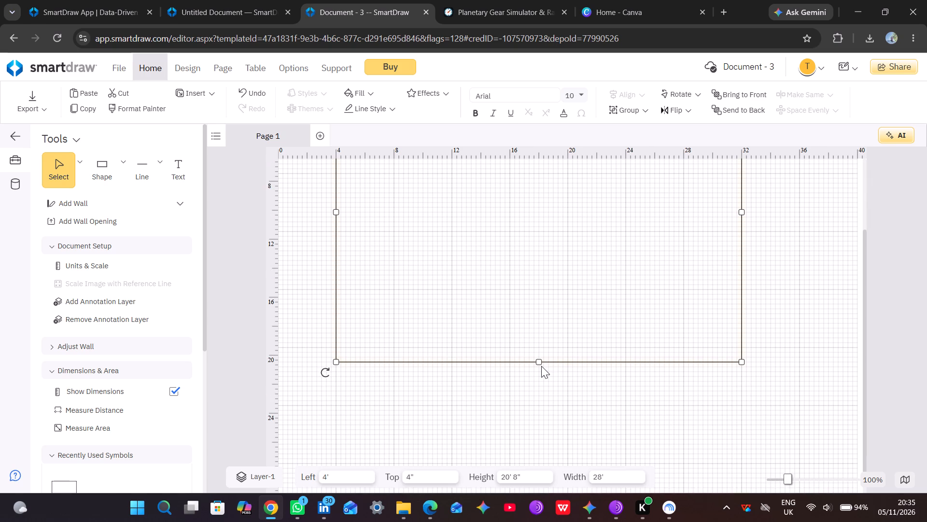
drag(537, 361, 537, 399)
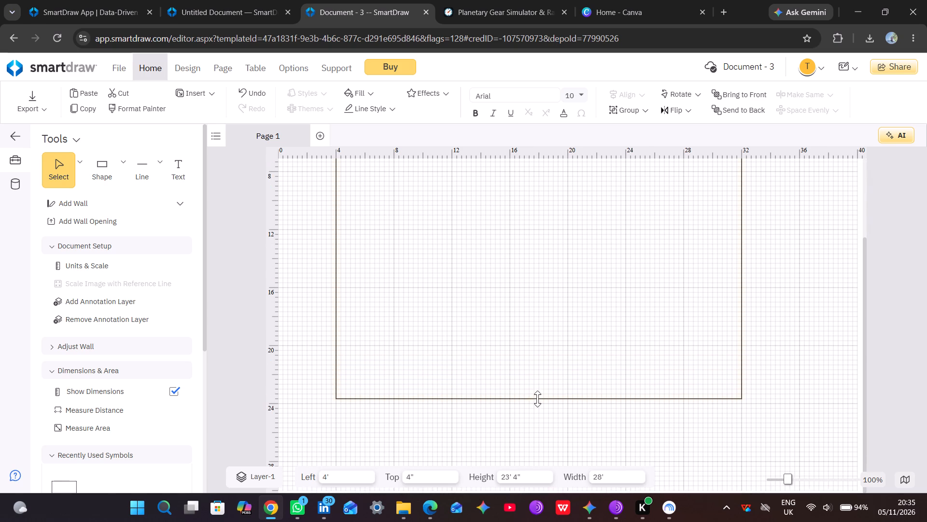
drag(537, 399, 537, 403)
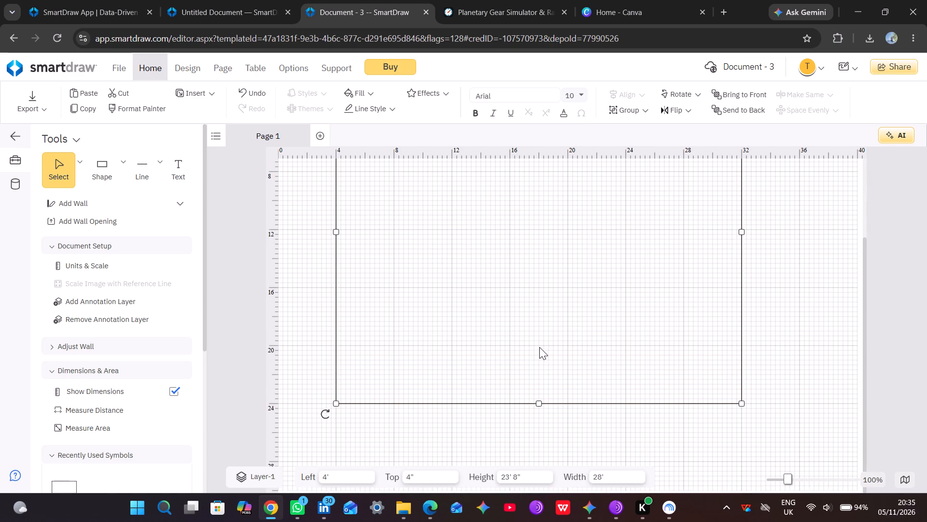
Look through the symbol categories and examine the room shapes available under Room Outlines.
scroll(539, 347, up, 3)
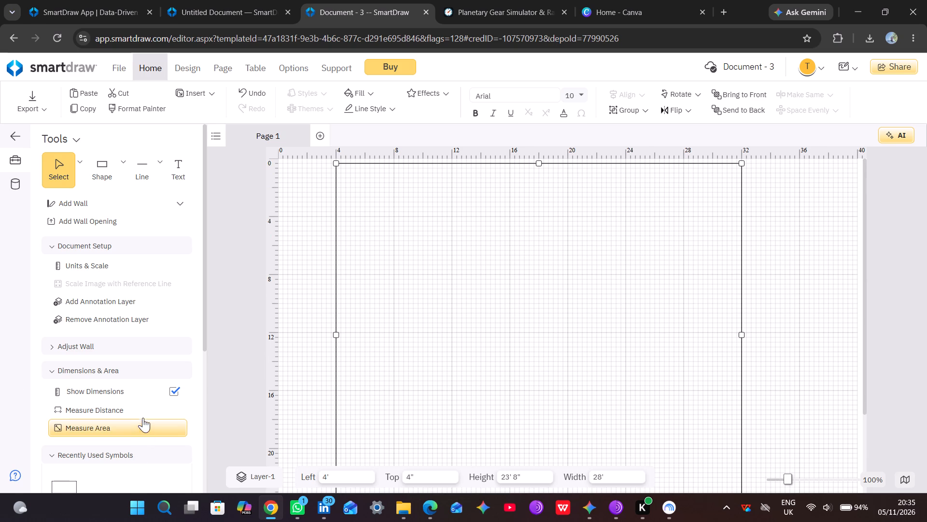
scroll(144, 415, down, 1)
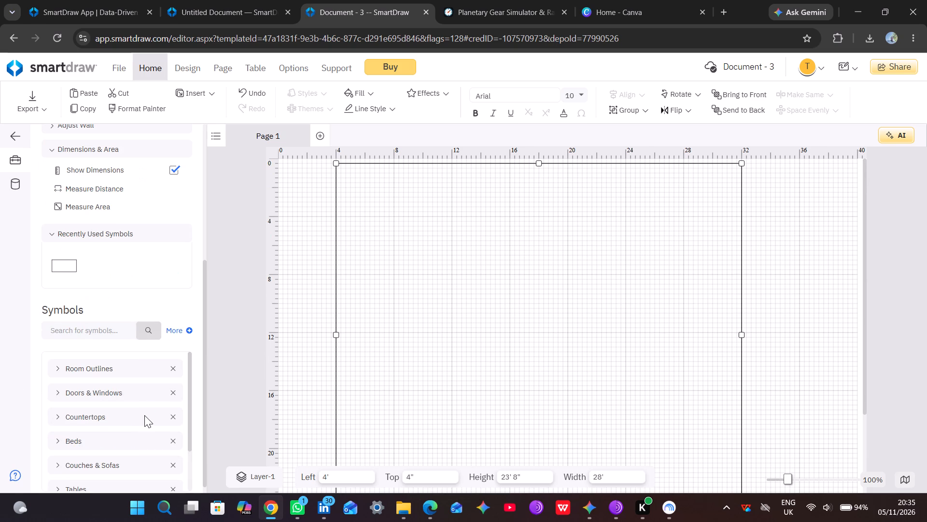
scroll(144, 415, down, 4)
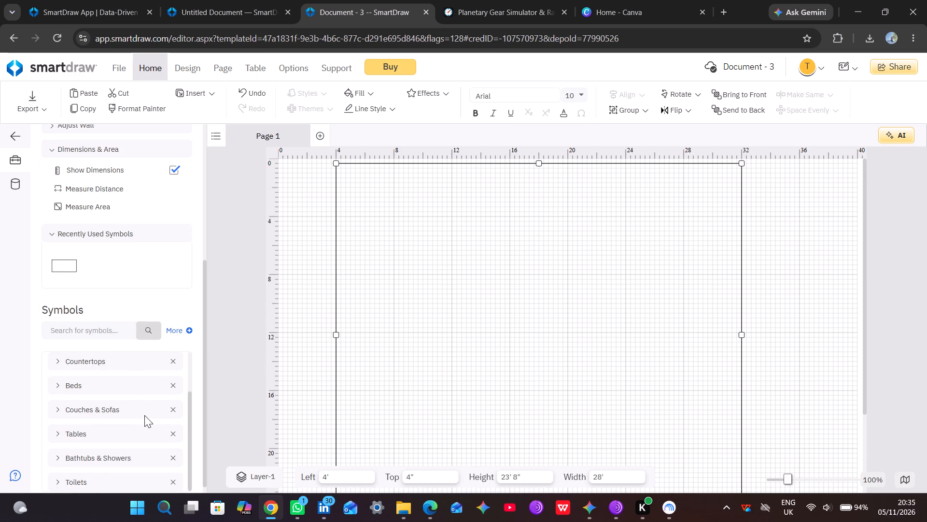
scroll(144, 415, up, 2)
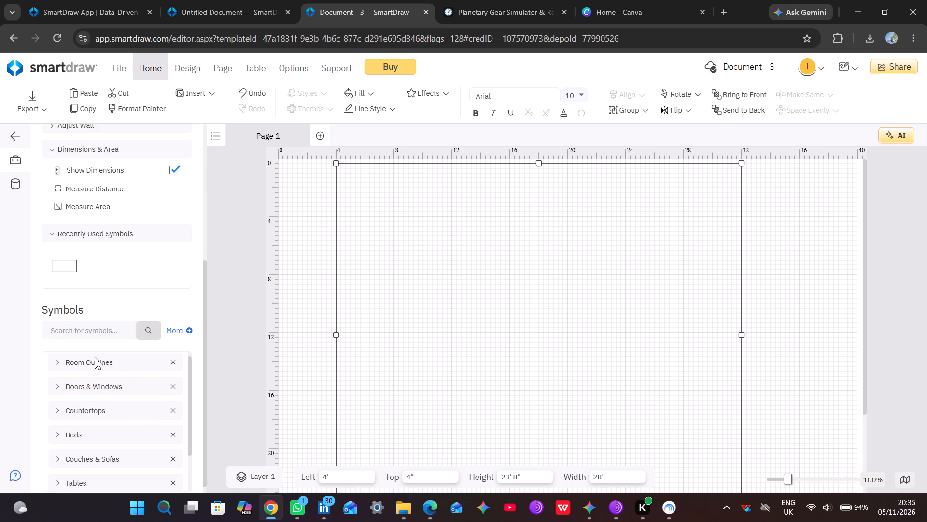
click(97, 365)
click(97, 365)
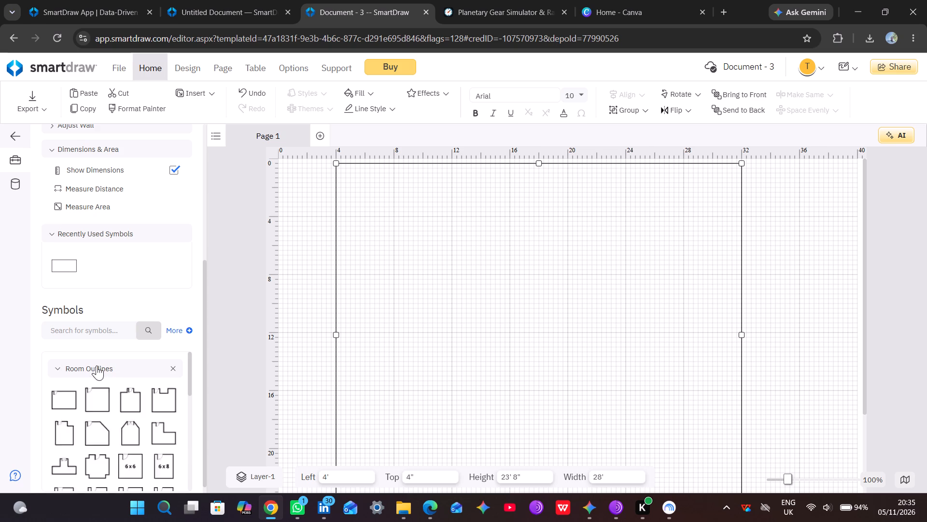
click(97, 365)
scroll(97, 365, down, 1)
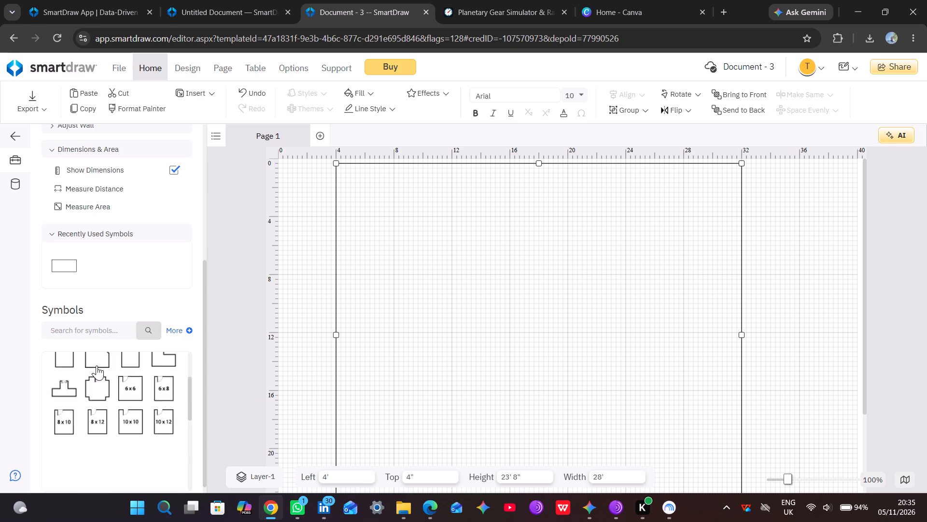
scroll(97, 365, up, 2)
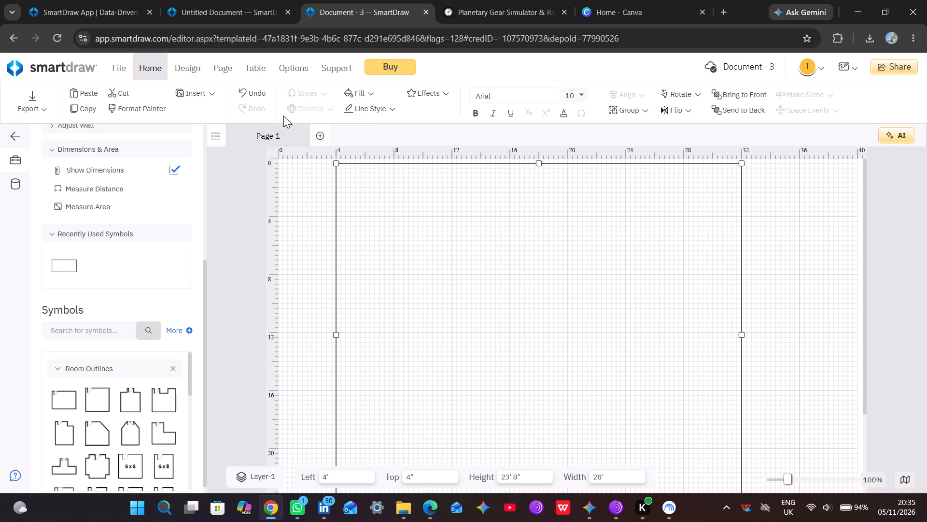
Undo all the rectangle's edits and its placement to clear the page.
click(247, 87)
click(247, 87)
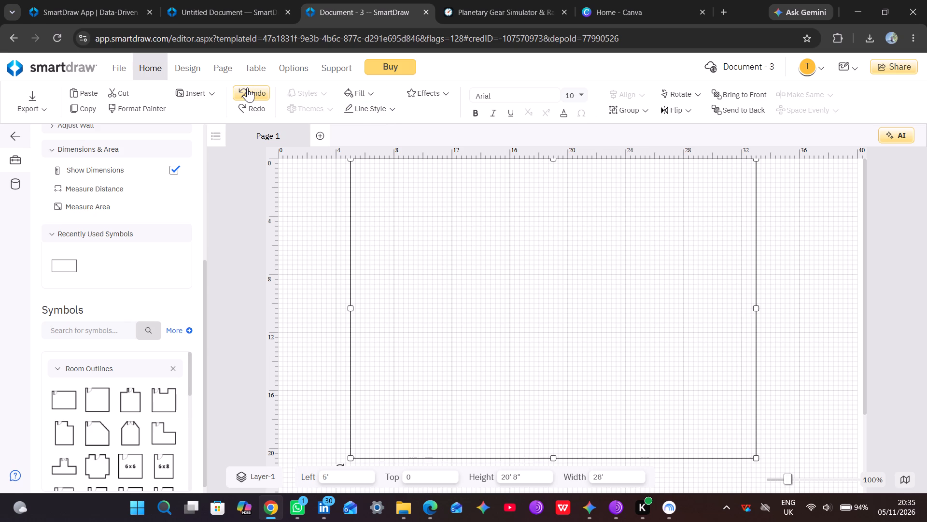
double_click(247, 87)
click(247, 87)
click(247, 87)
click(247, 87)
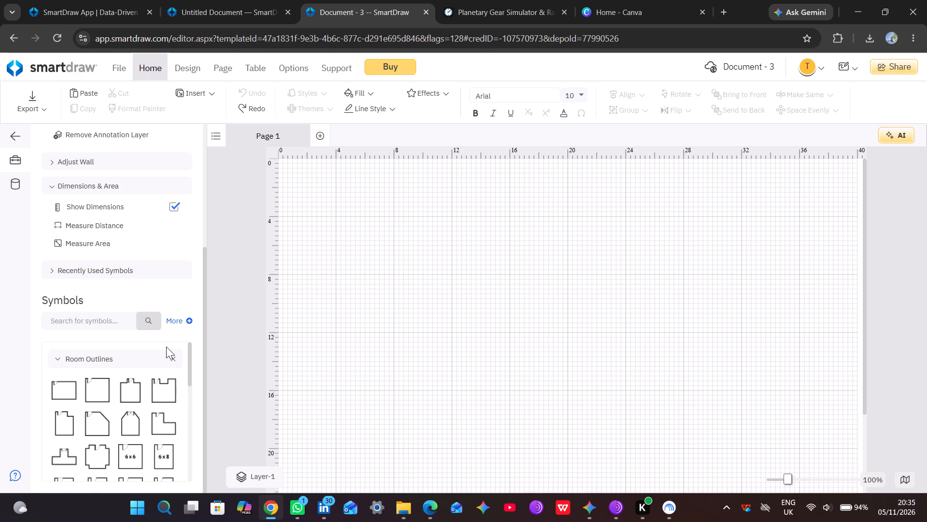
Place a 15' by 15' Square Room outline on the page at Left 8' 4", Top 2' 4".
click(109, 394)
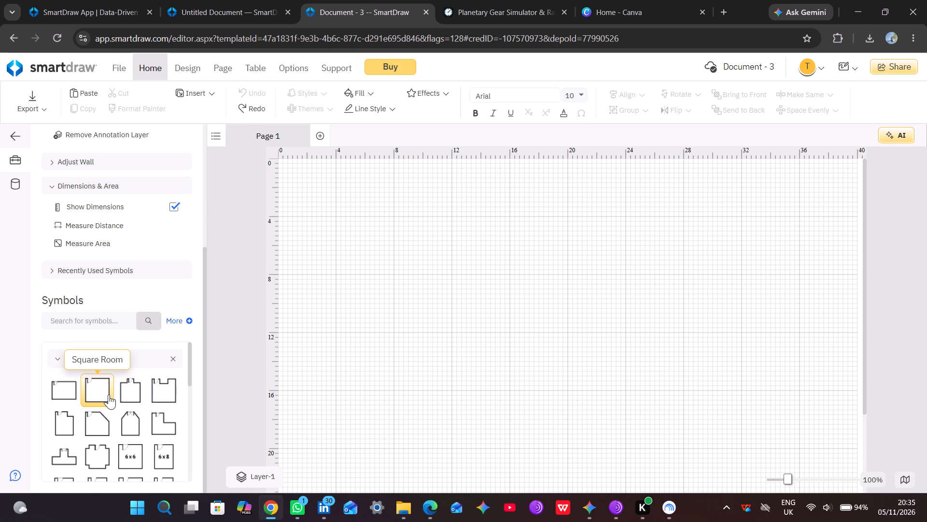
click(105, 395)
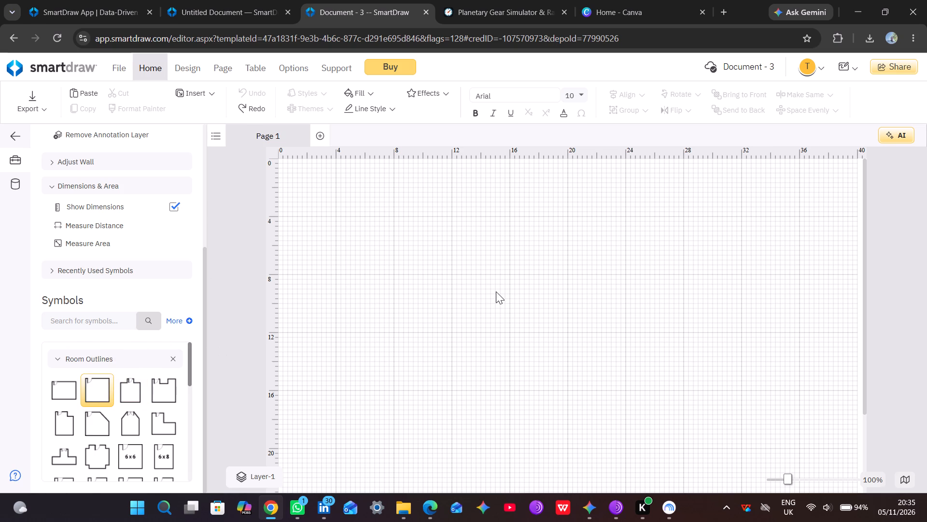
click(496, 291)
click(496, 291)
click(90, 395)
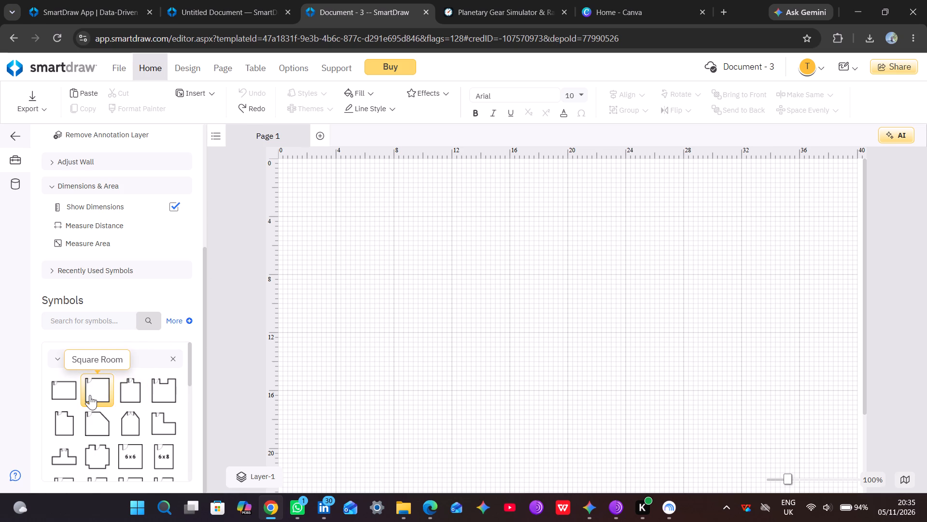
drag(90, 395, 557, 307)
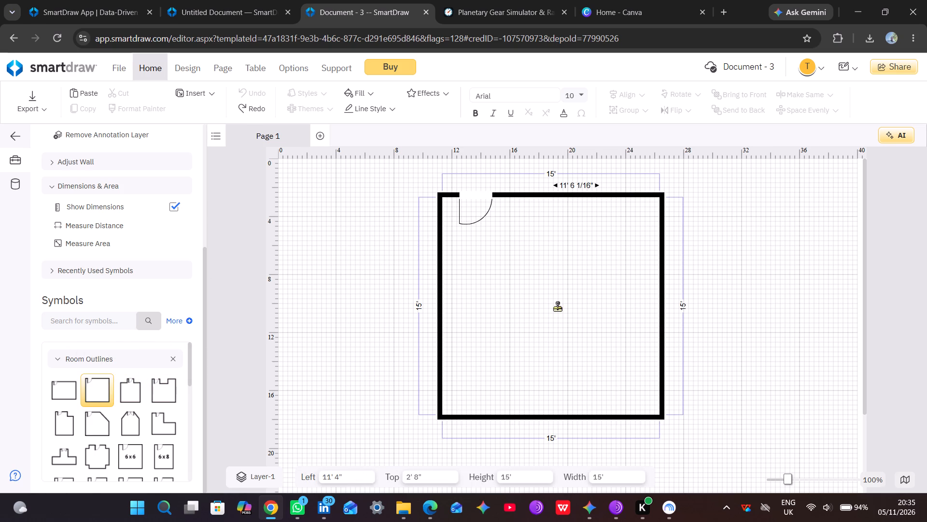
drag(557, 307, 508, 334)
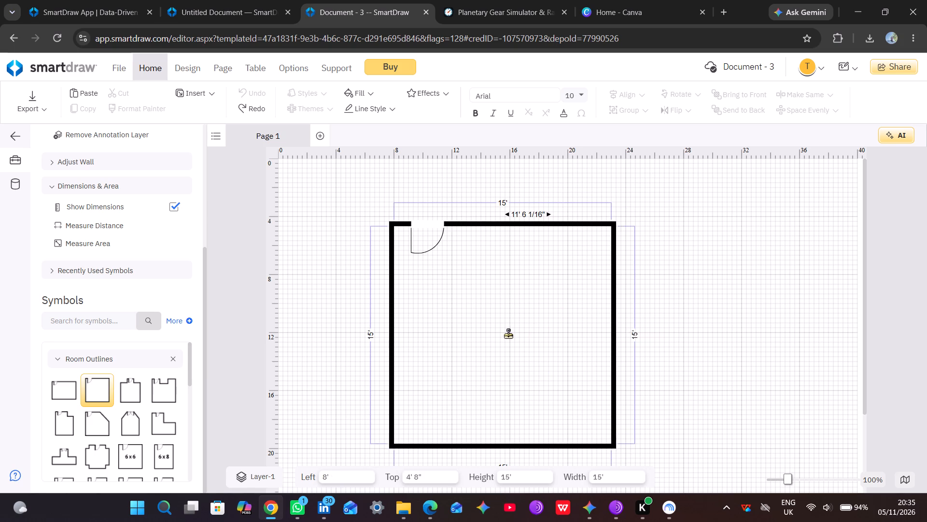
drag(508, 334, 513, 304)
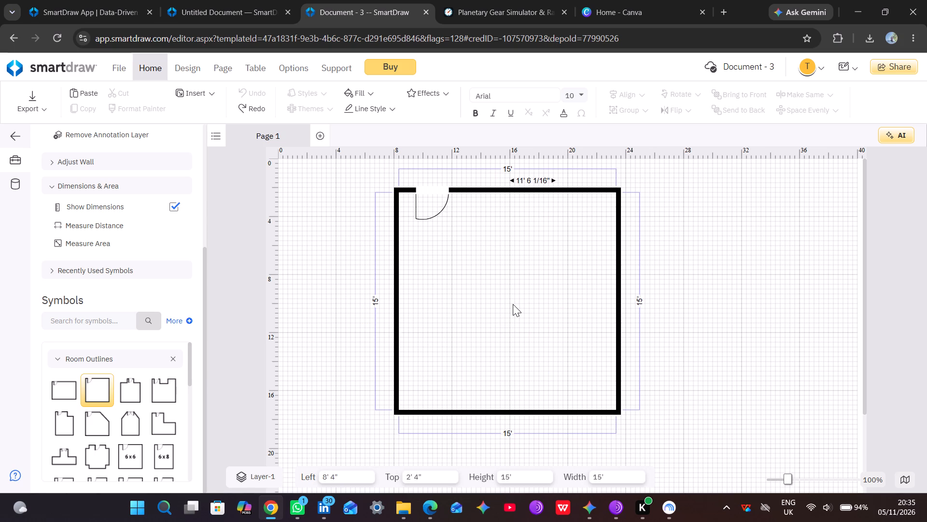
Move the room down the page to Left 8' 8", Top 4' 4".
click(618, 255)
click(618, 255)
click(618, 255)
click(618, 255)
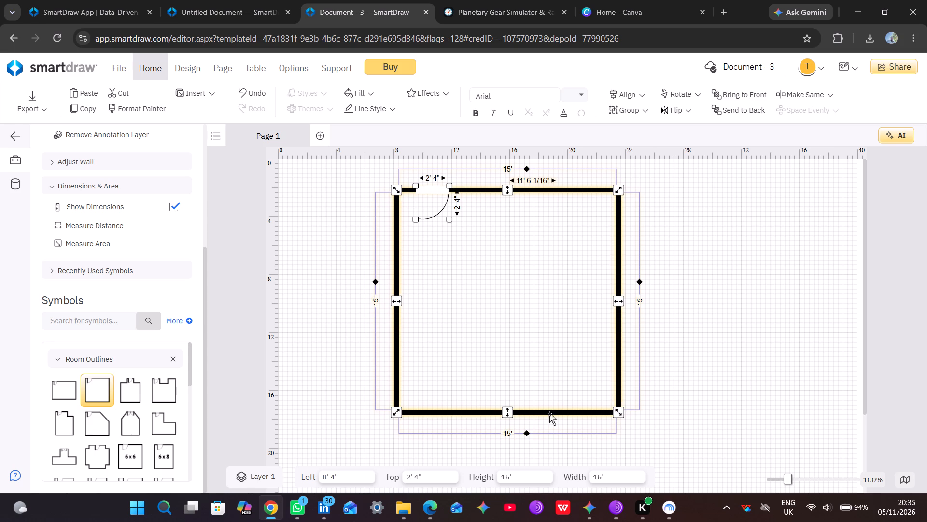
drag(549, 413, 551, 435)
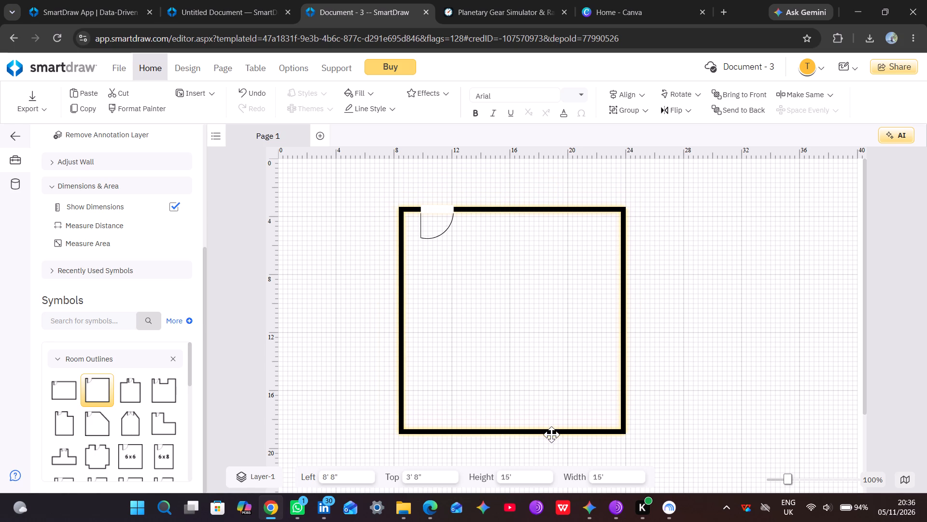
drag(551, 435, 554, 442)
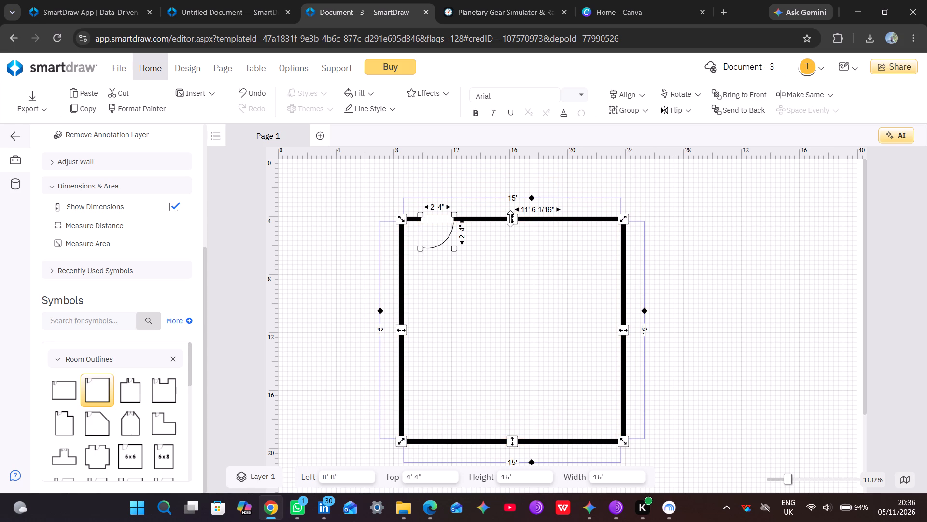
Stretch the room's upper wall upward until its height is 17' 5".
drag(510, 218, 502, 188)
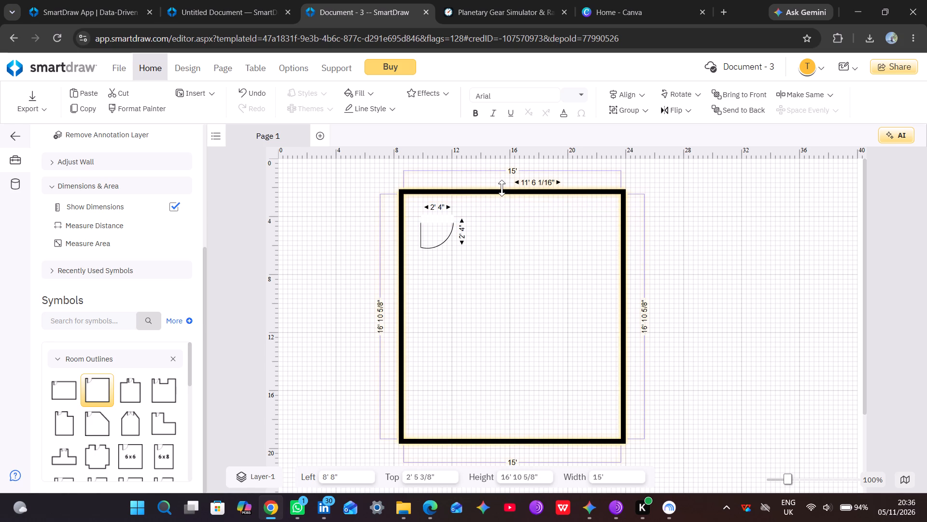
drag(502, 188, 501, 177)
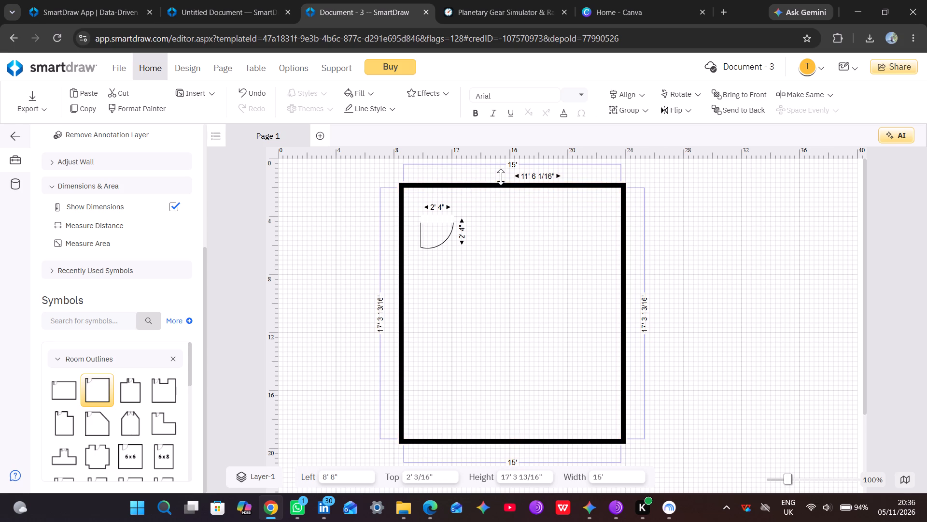
drag(501, 177, 501, 167)
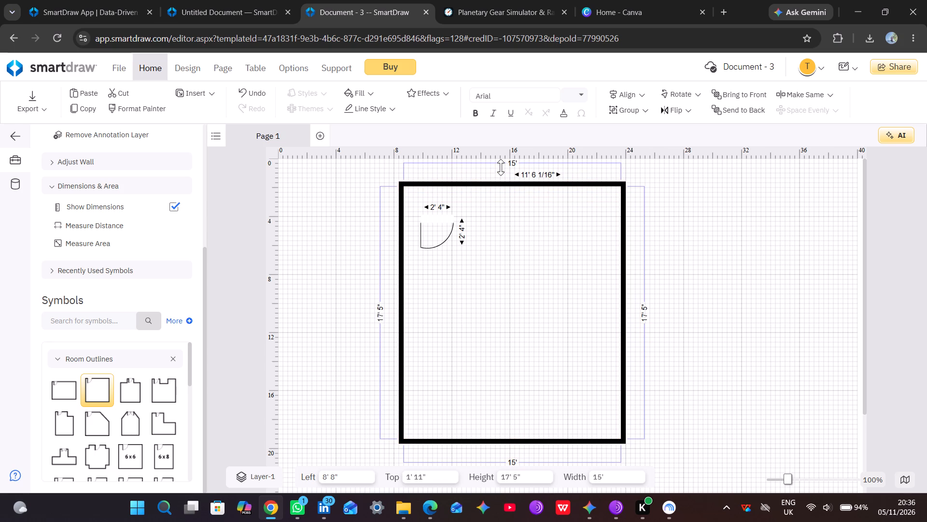
drag(501, 167, 501, 161)
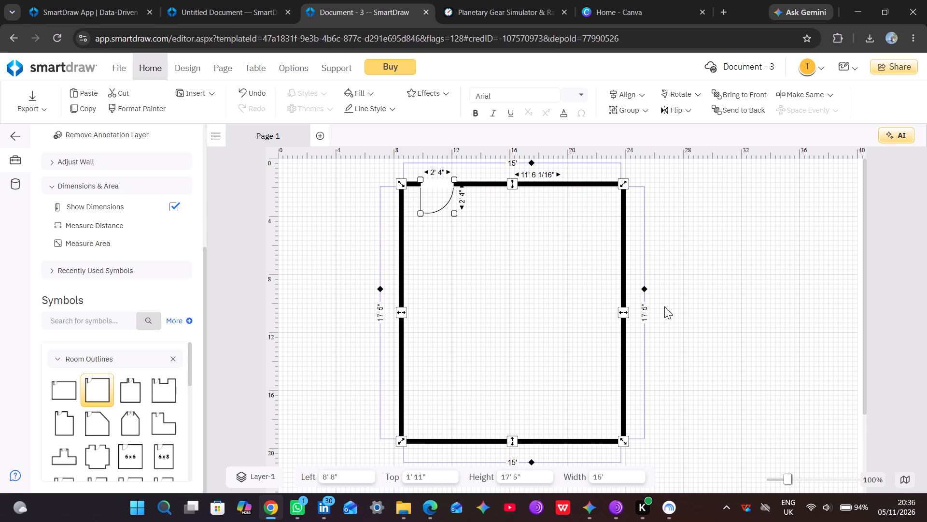
Pull the room's right and left walls outward to widen it to about 19' 5", with its left side at about 8' 2".
click(622, 313)
drag(622, 313, 657, 309)
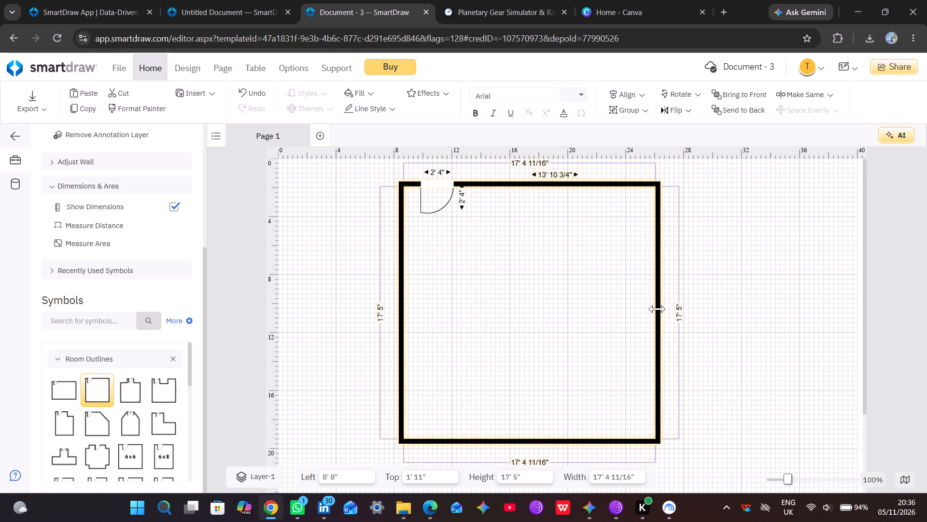
drag(657, 309, 676, 307)
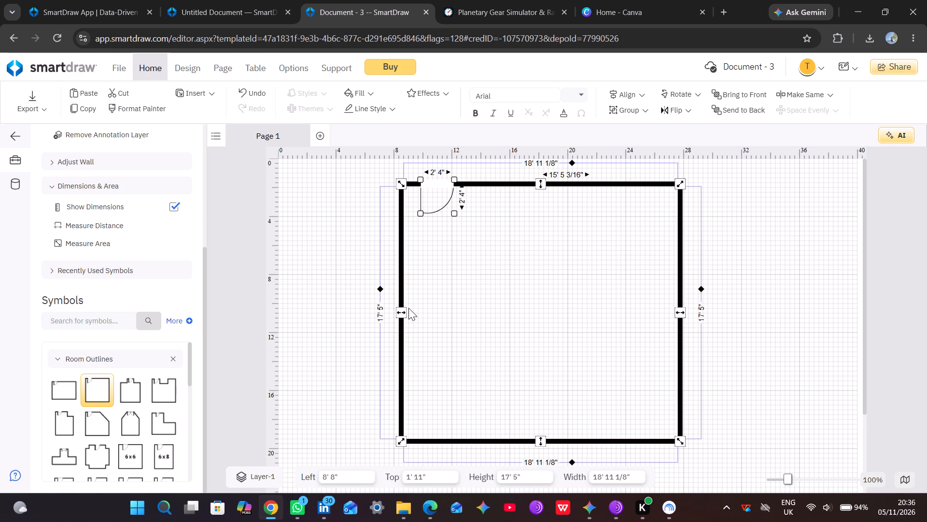
drag(401, 312, 390, 312)
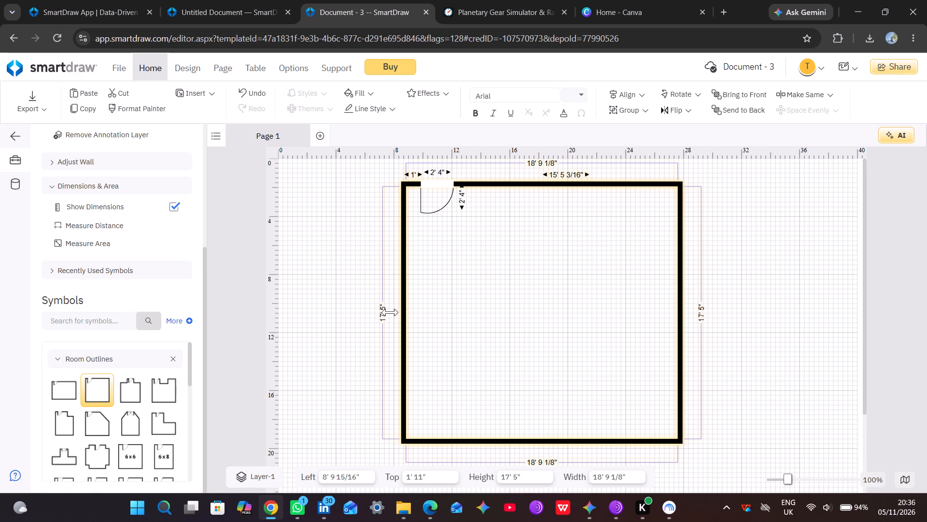
drag(390, 312, 395, 310)
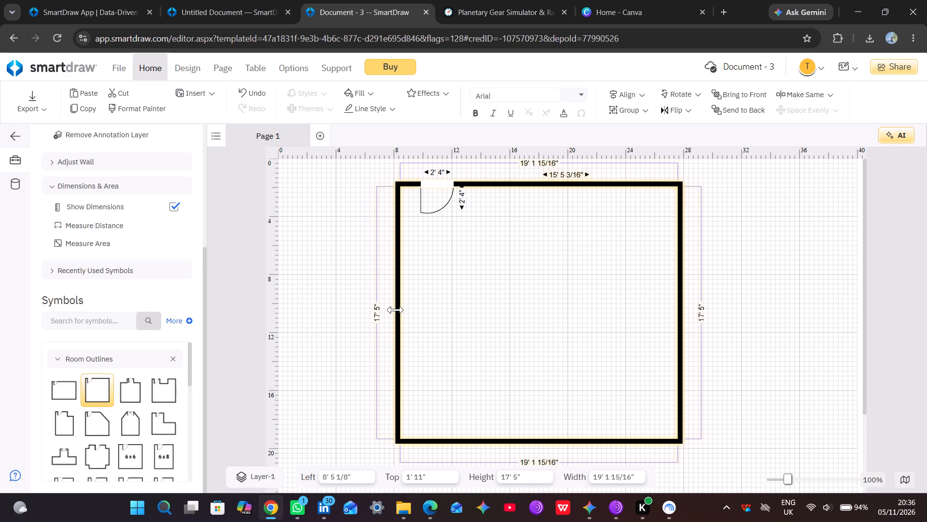
drag(395, 310, 392, 310)
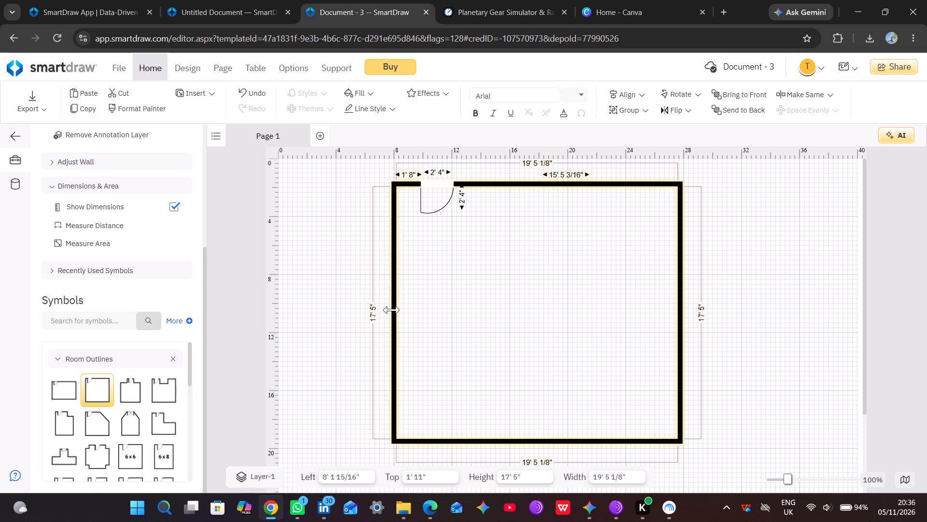
drag(392, 310, 392, 309)
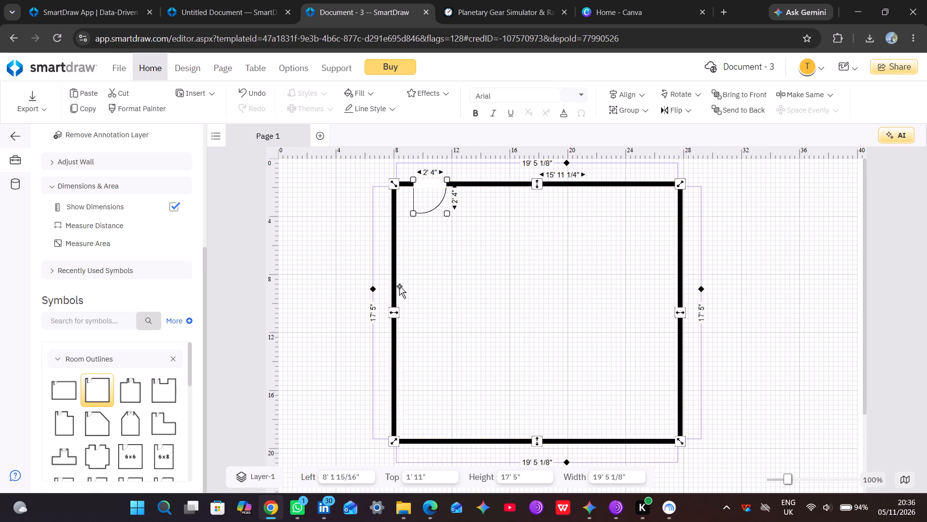
Move the widened room down to Left 8' 4", Top 4' 3".
drag(570, 181, 573, 210)
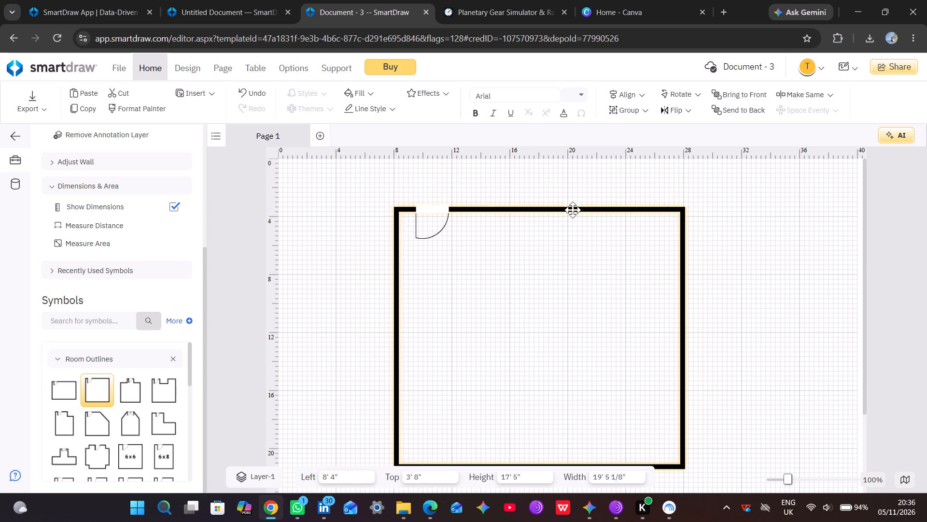
drag(573, 210, 572, 216)
Stretch the room's lower wall down until its height is about 19' 3".
scroll(572, 216, down, 1)
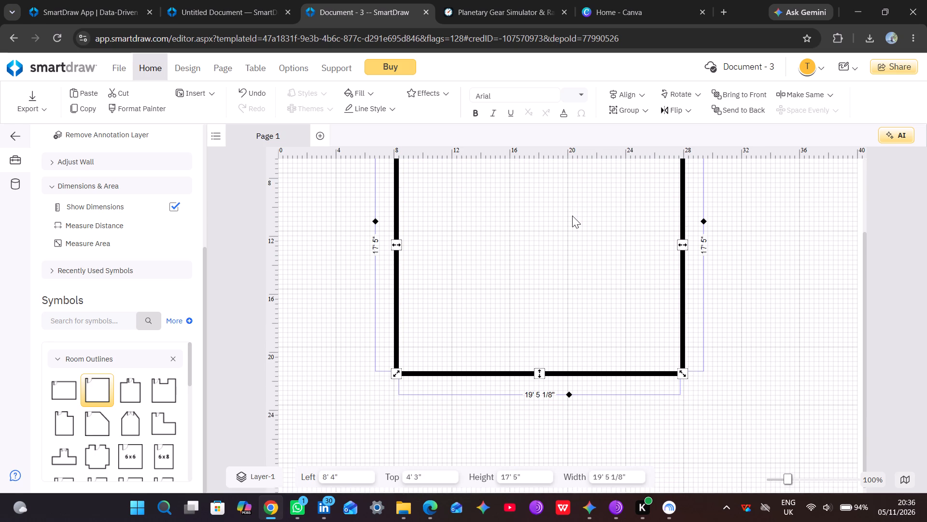
scroll(572, 216, down, 1)
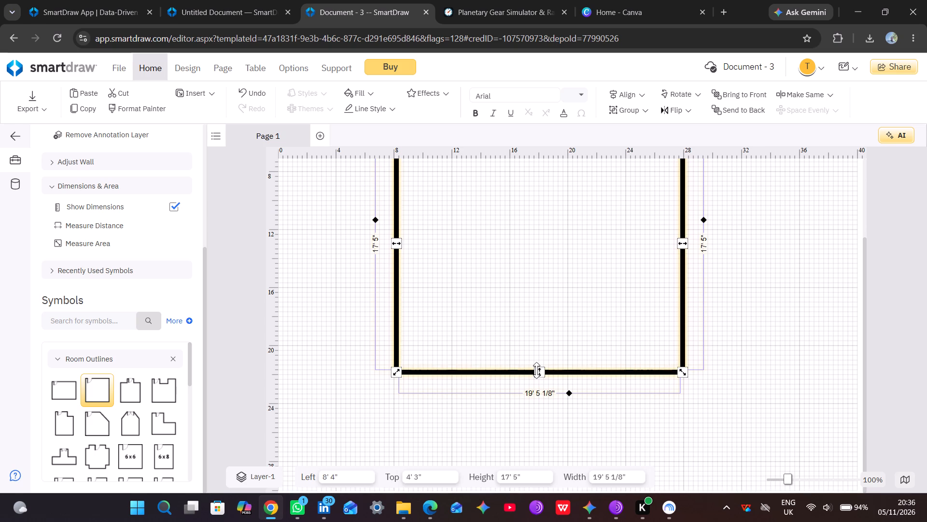
drag(536, 370, 537, 388)
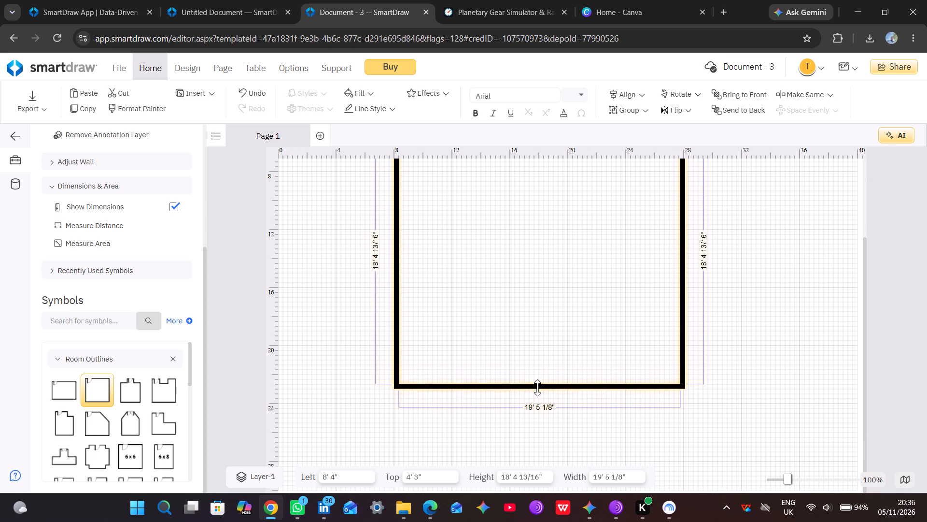
drag(537, 388, 537, 401)
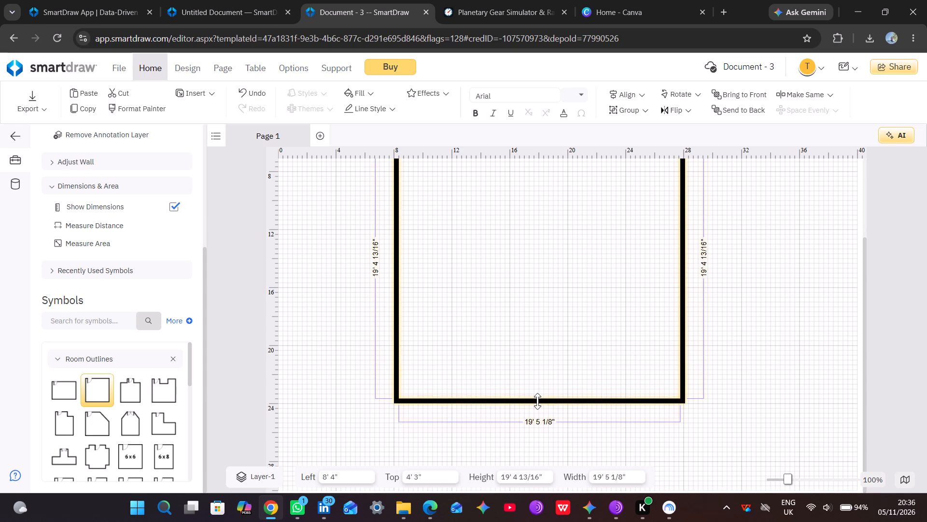
drag(537, 401, 531, 396)
Move the square room down and across the page to about Left 28', Top 39' 5".
scroll(544, 345, down, 6)
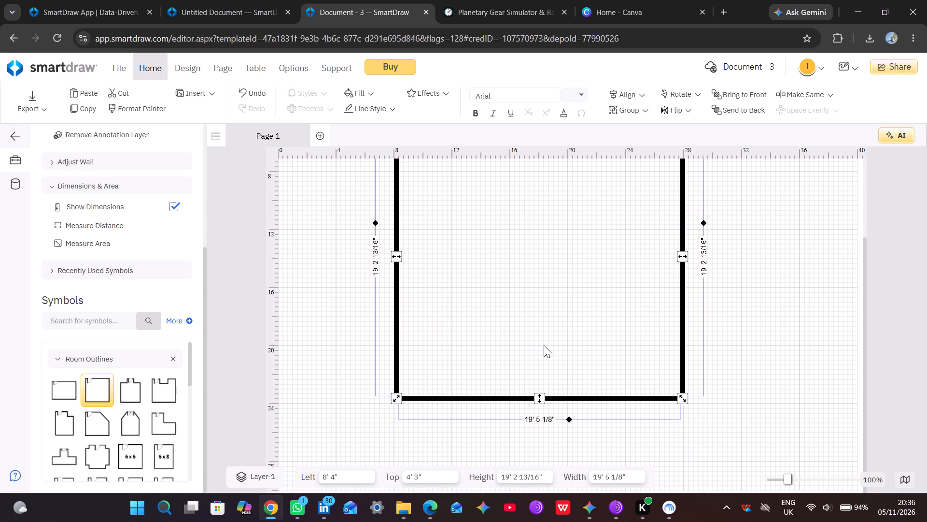
scroll(544, 345, down, 4)
drag(511, 394, 496, 509)
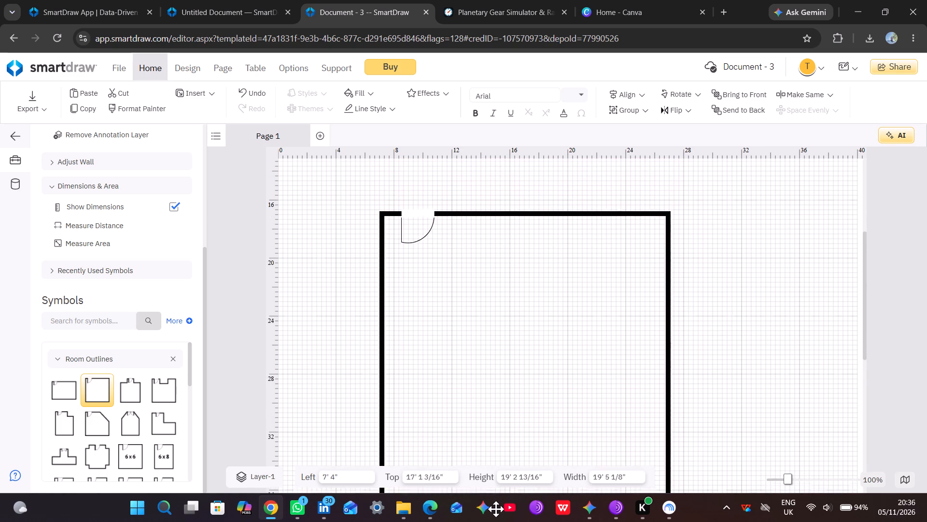
drag(496, 509, 512, 449)
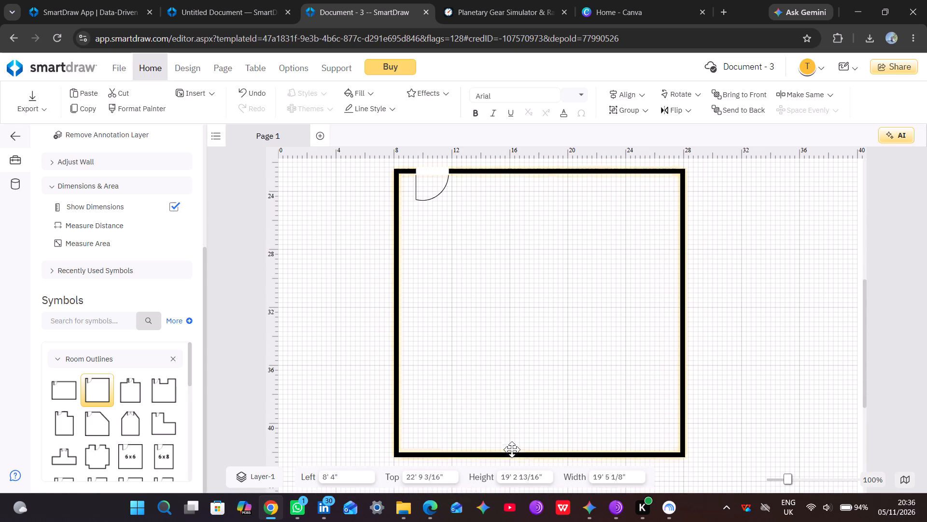
drag(512, 449, 511, 477)
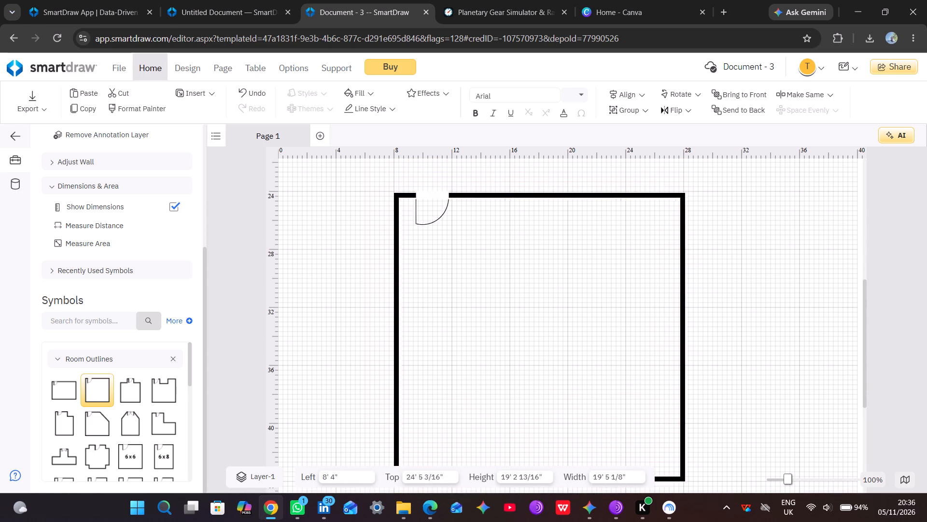
drag(511, 477, 618, 478)
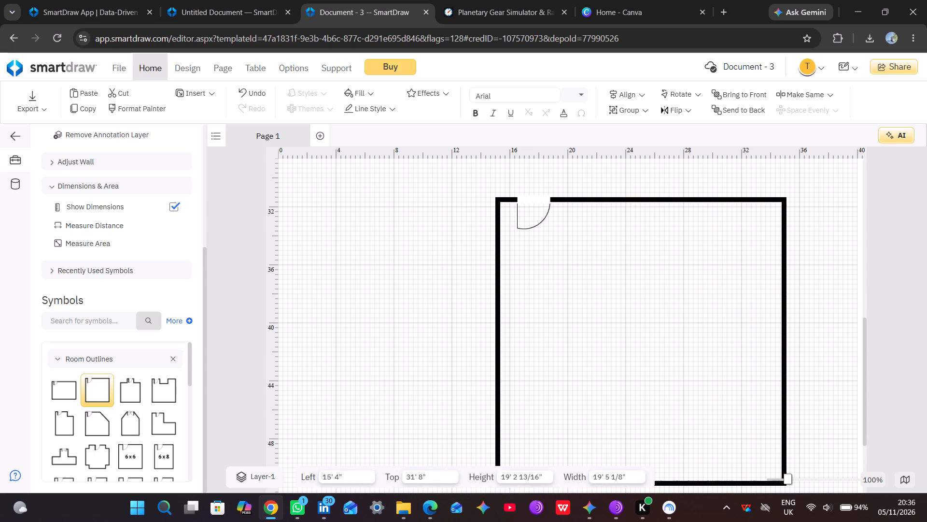
drag(618, 478, 791, 484)
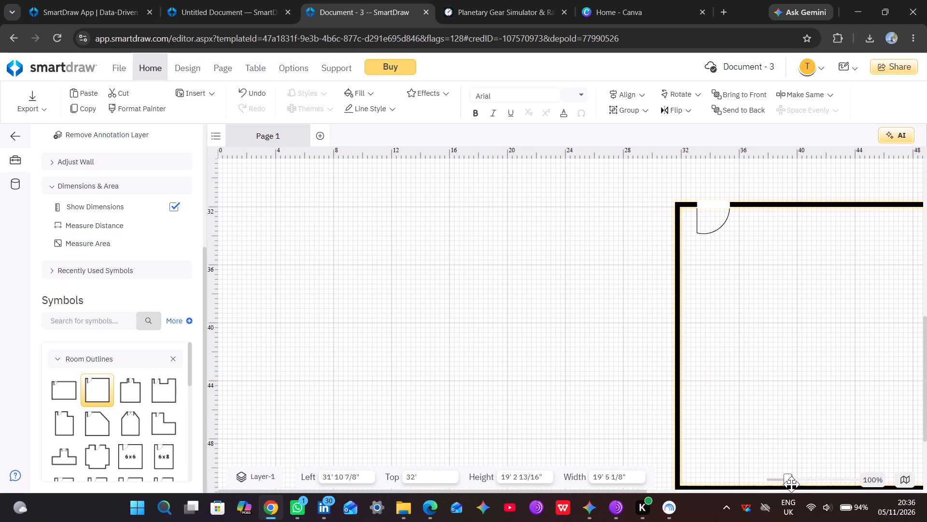
drag(791, 484, 858, 486)
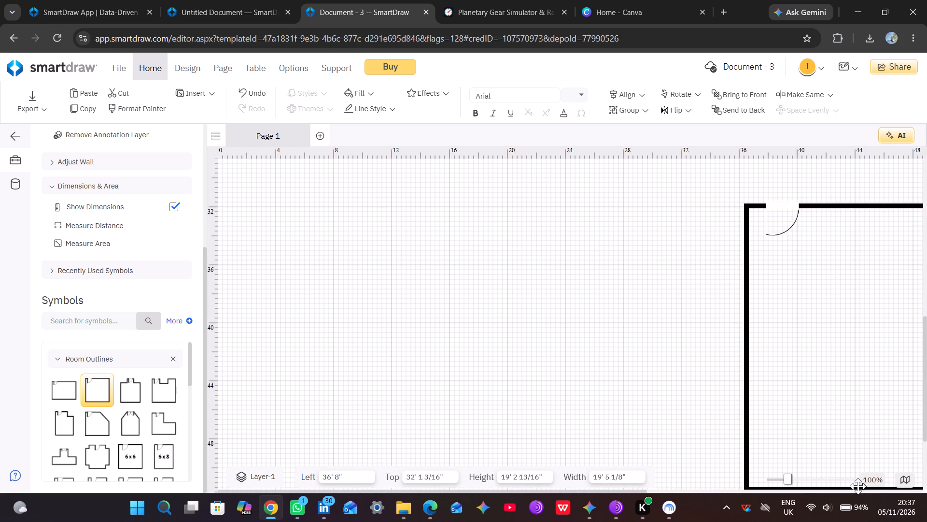
drag(858, 486, 834, 478)
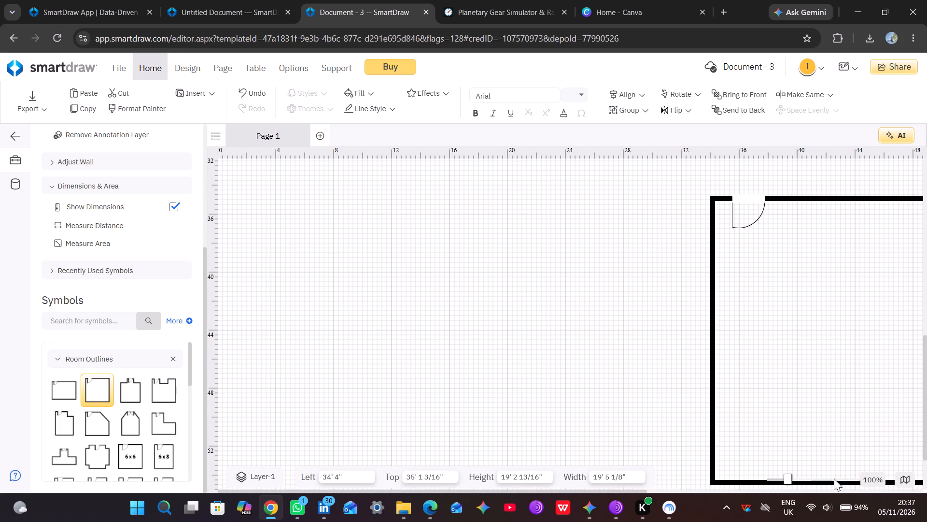
drag(834, 478, 718, 488)
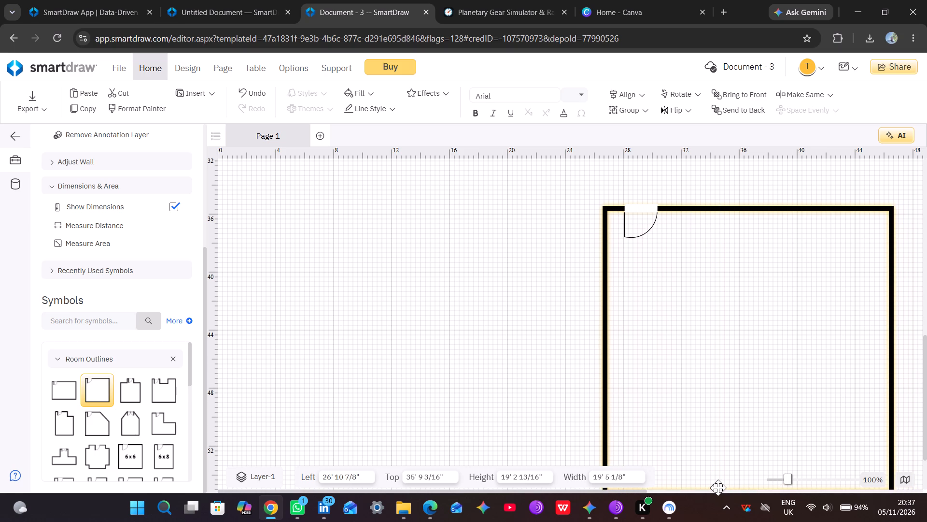
drag(718, 488, 724, 496)
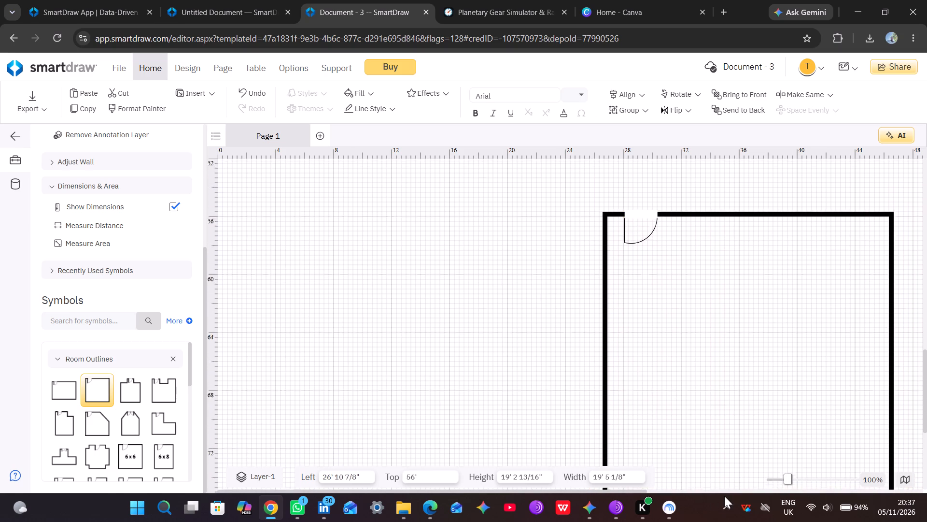
drag(724, 496, 744, 434)
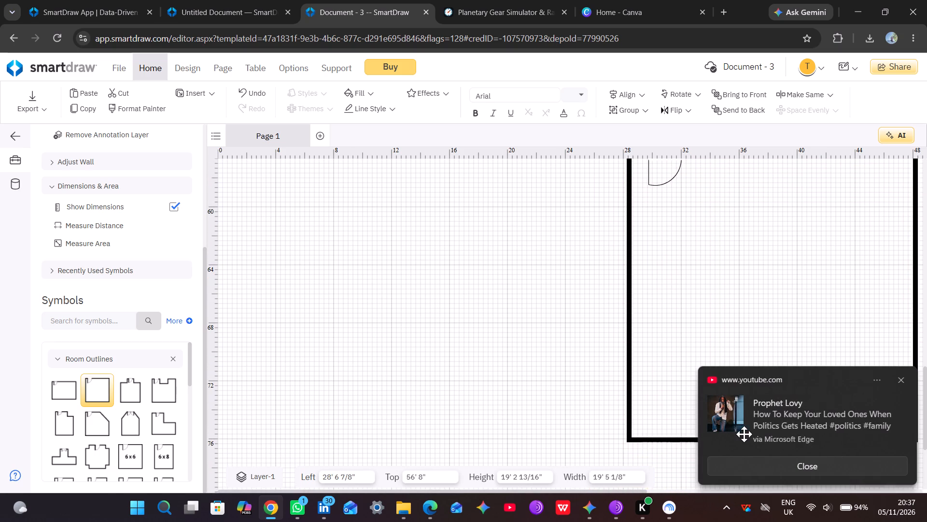
drag(744, 434, 744, 361)
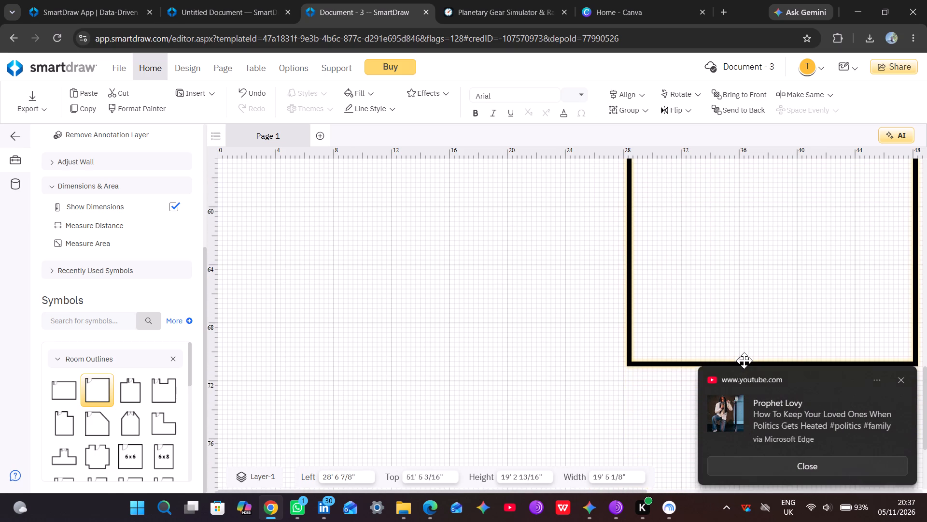
drag(744, 361, 778, 171)
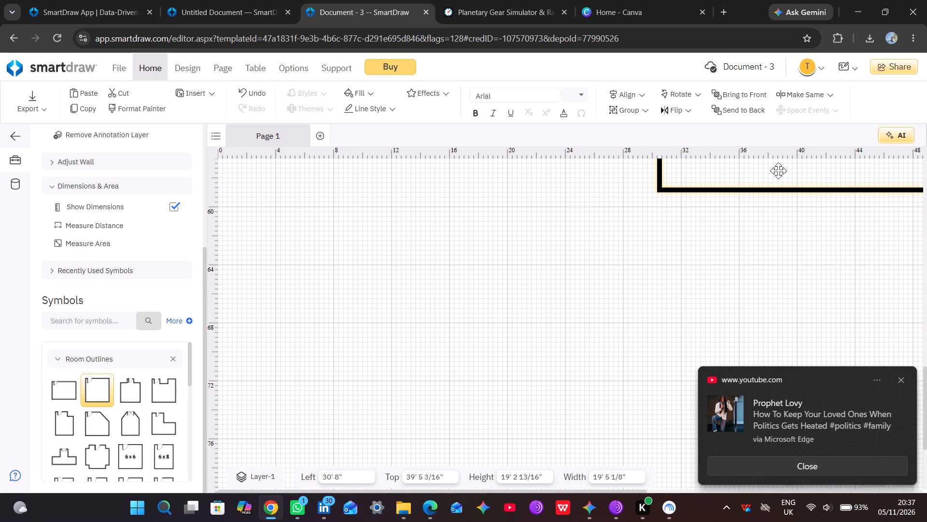
drag(778, 171, 731, 387)
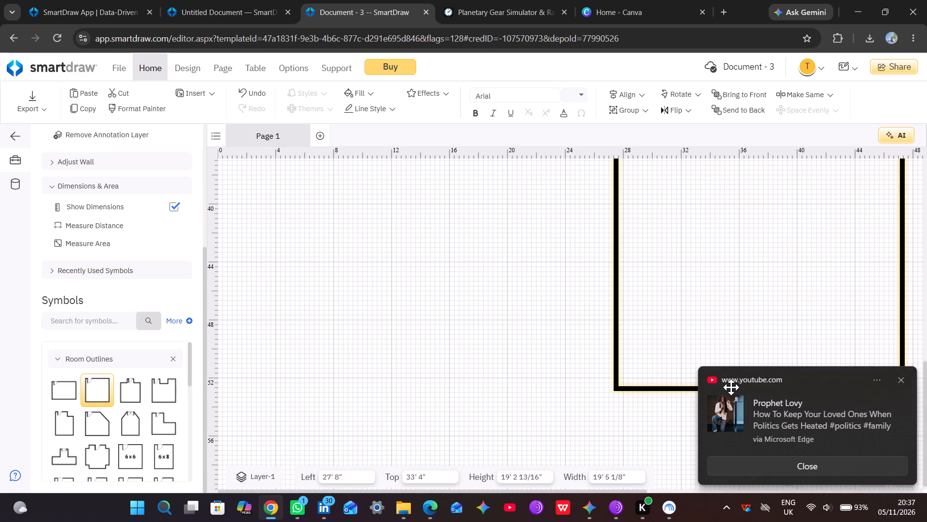
drag(731, 387, 712, 452)
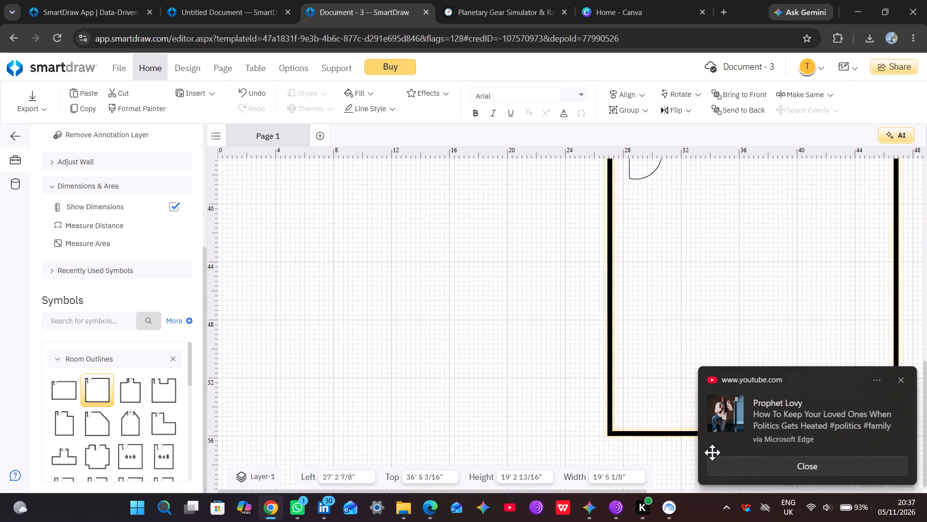
drag(712, 452, 688, 456)
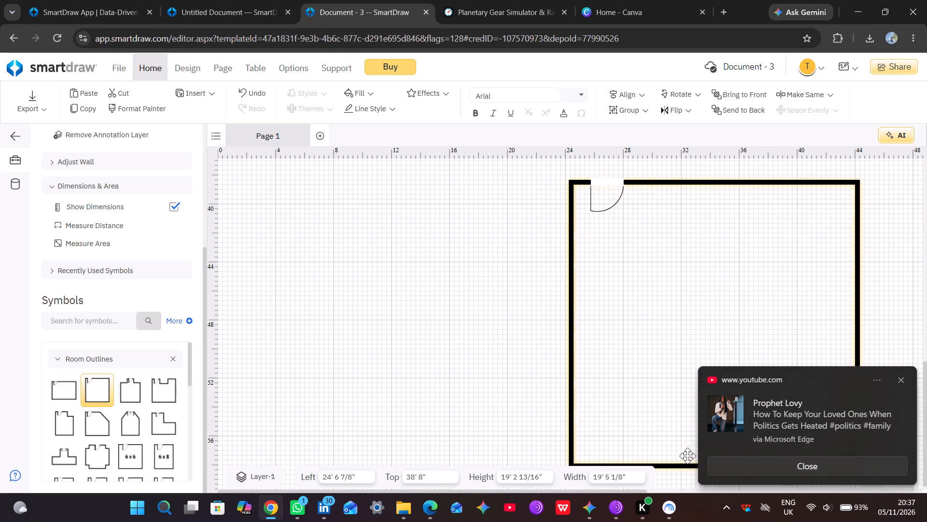
drag(688, 456, 741, 483)
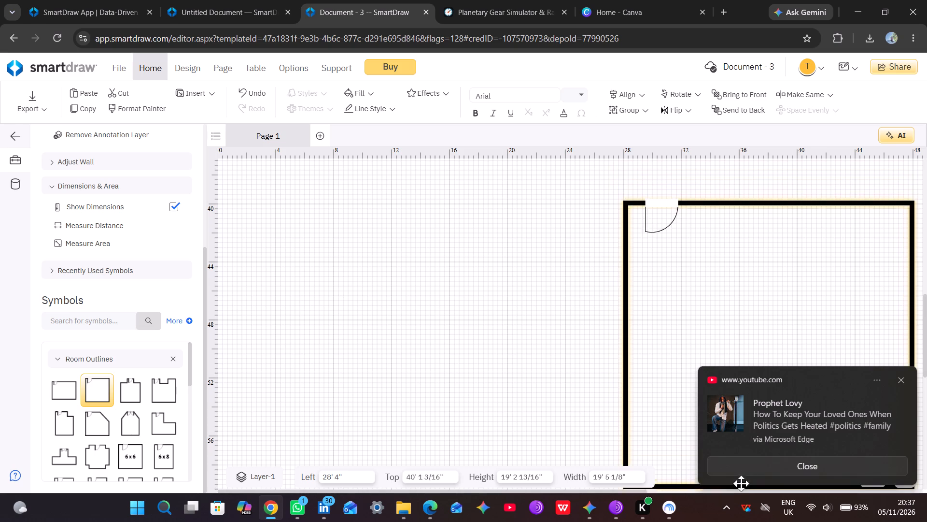
drag(741, 483, 736, 474)
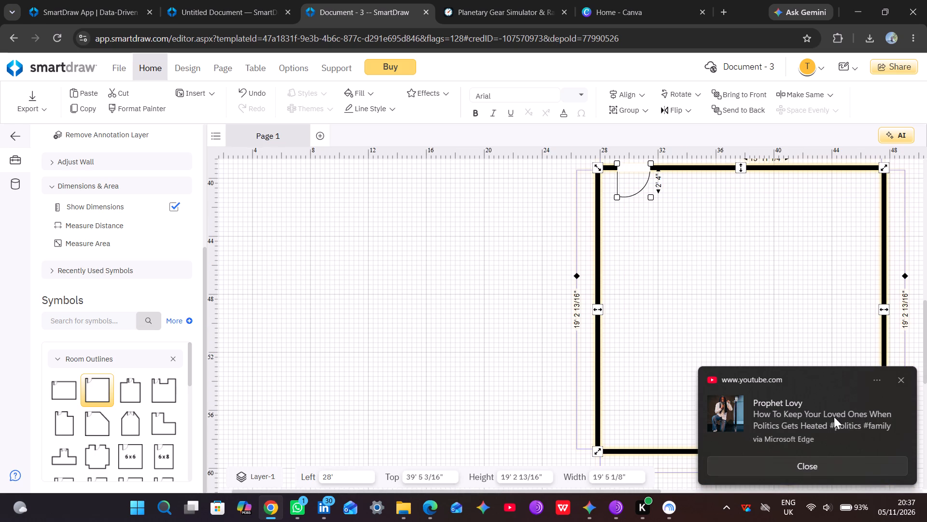
Dismiss the video notification and shift the square room slightly to Left 28' 4", Top 40' 4".
click(902, 377)
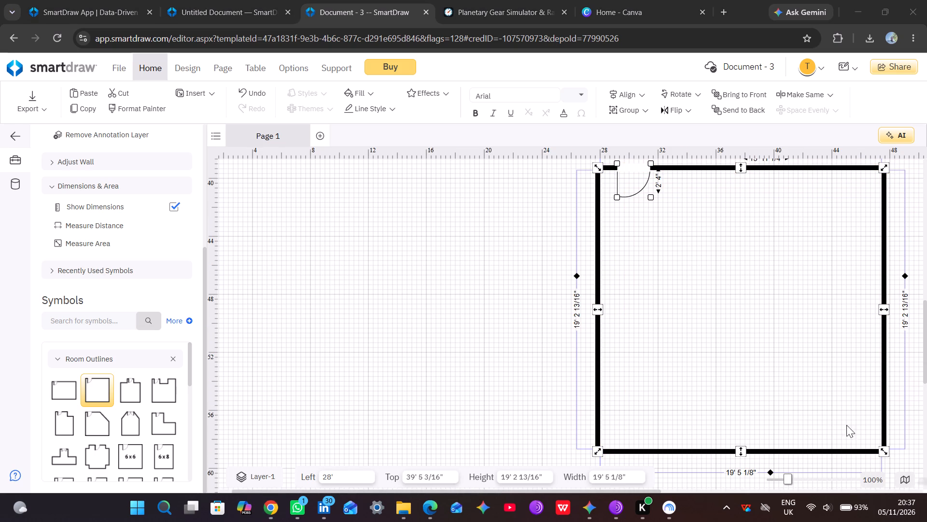
drag(809, 455, 815, 467)
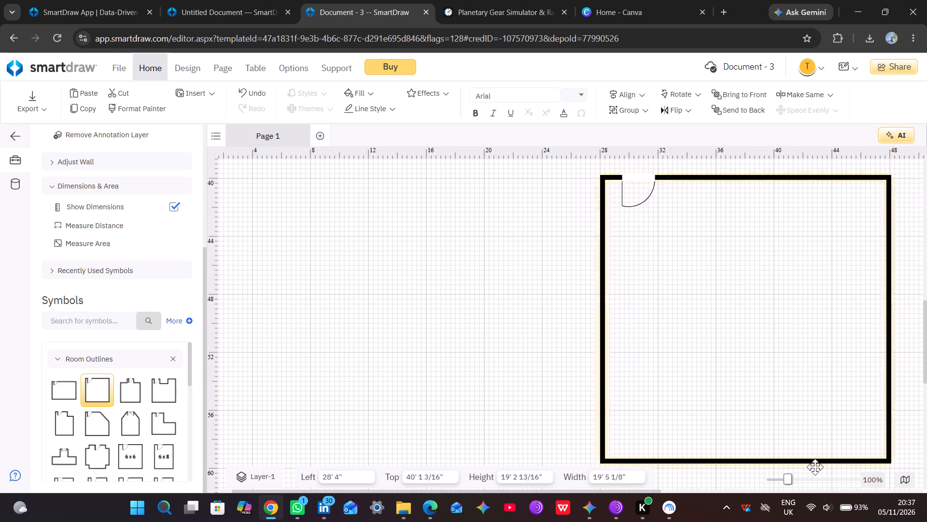
drag(815, 467, 811, 466)
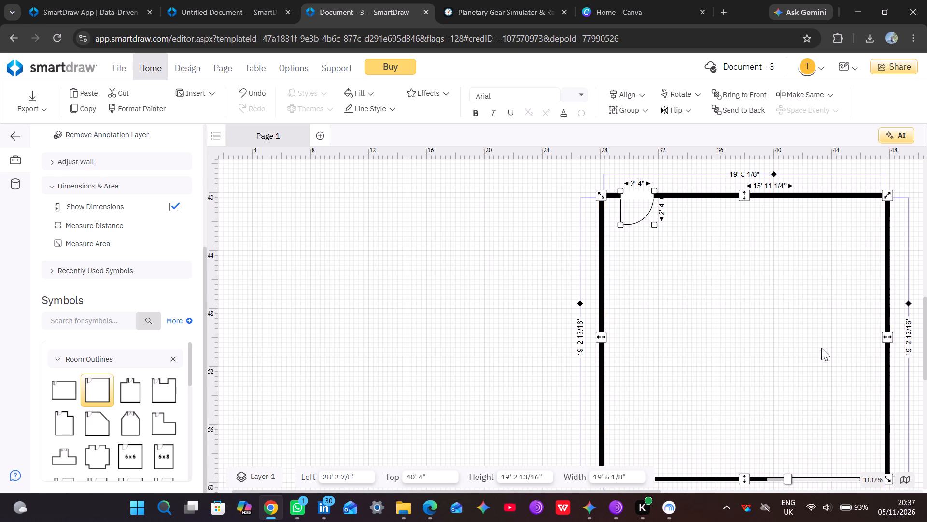
click(807, 198)
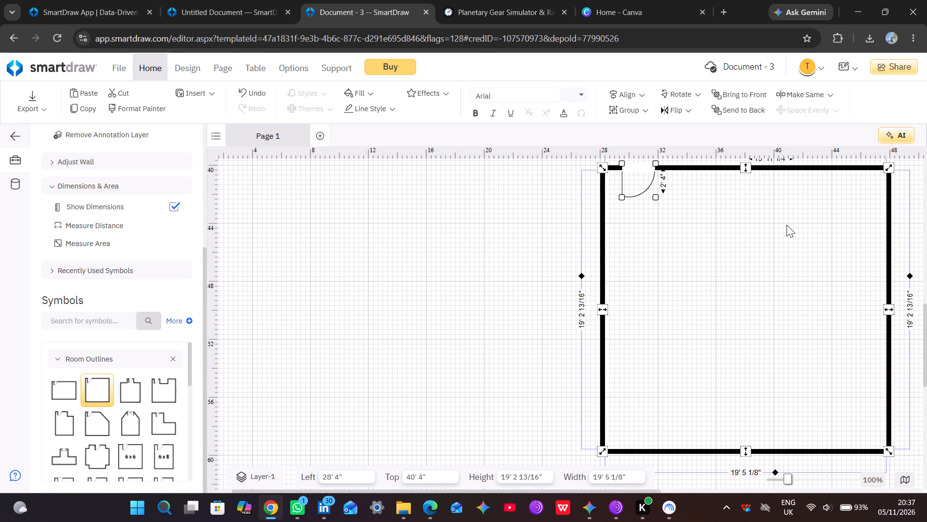
Place an L-Shaped room outline against the square room's left wall, at Left 8', Top about 34' 4".
scroll(787, 225, up, 4)
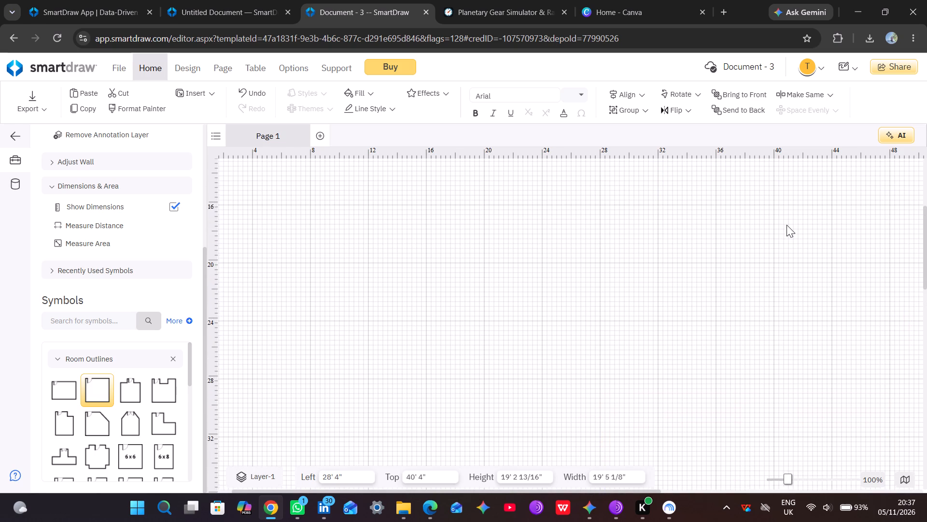
scroll(787, 225, up, 2)
scroll(787, 225, down, 3)
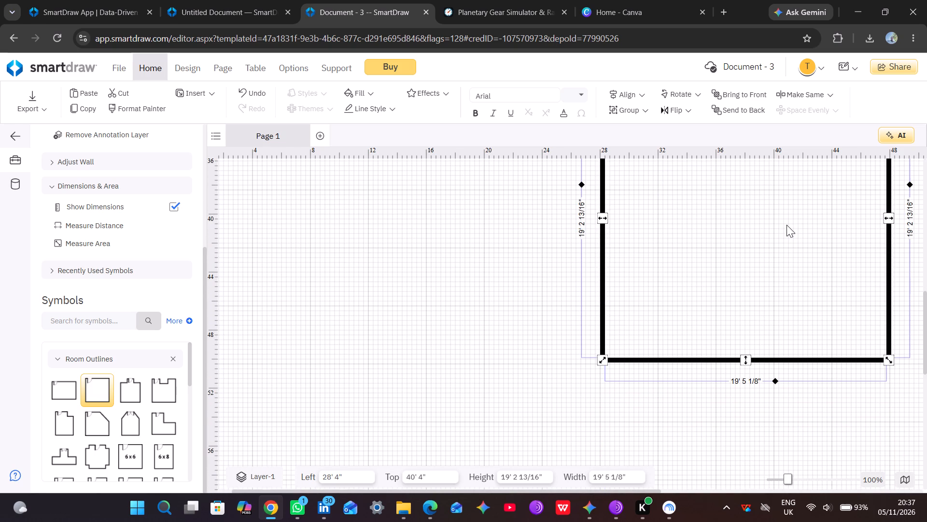
scroll(787, 225, up, 1)
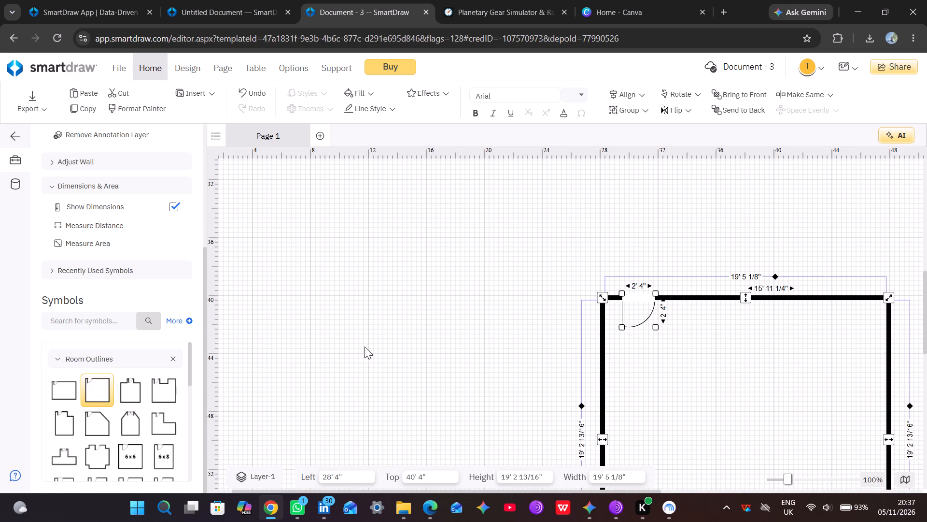
click(159, 392)
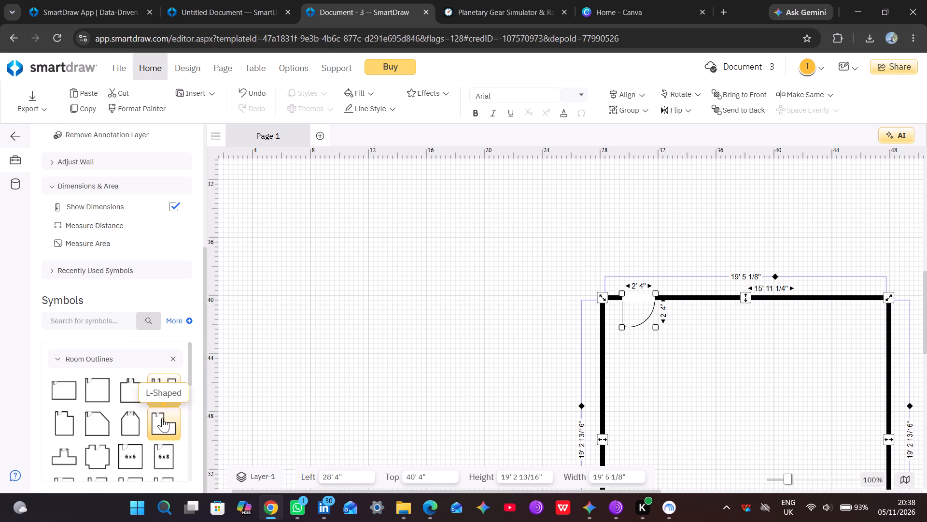
drag(162, 418, 384, 379)
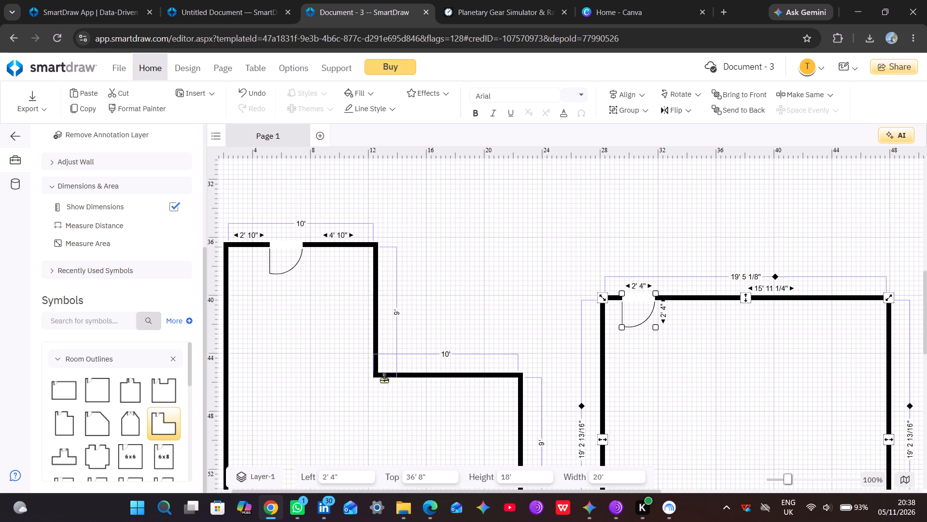
drag(384, 379, 452, 348)
Stretch the L-shaped room's lower wall down level with the square room's lower wall, making its height about 25' 2".
scroll(452, 348, down, 1)
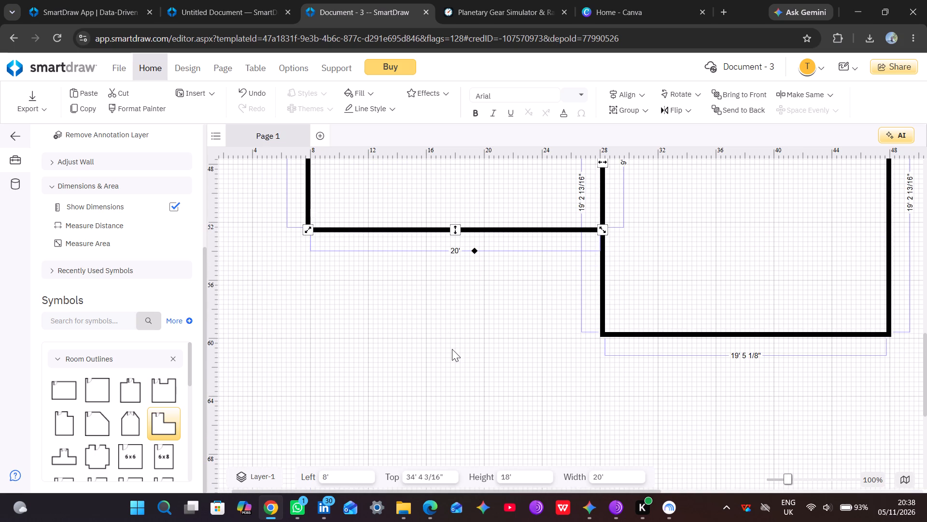
drag(458, 230, 460, 246)
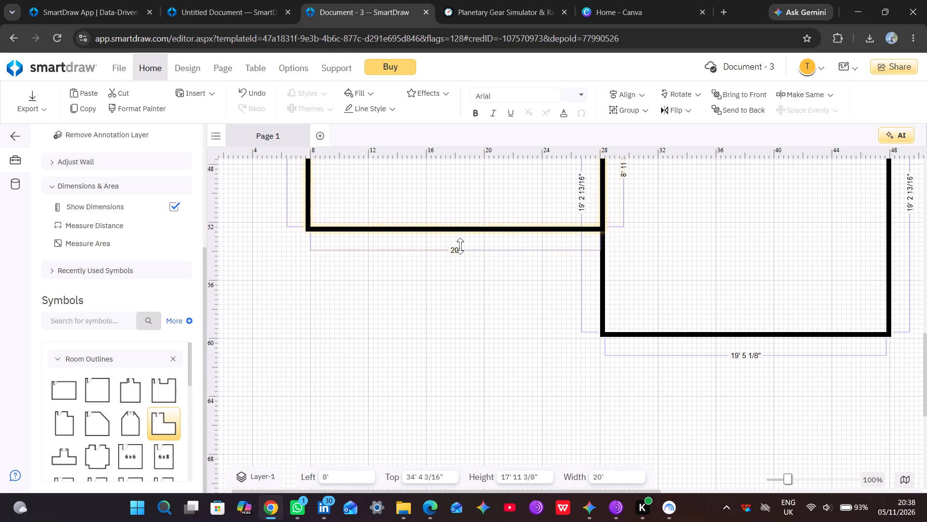
drag(460, 246, 455, 328)
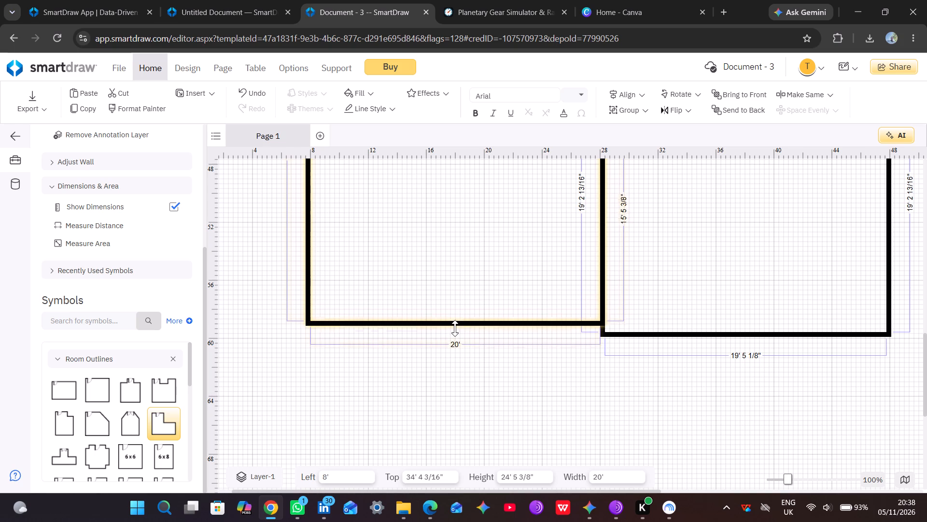
drag(455, 328, 454, 336)
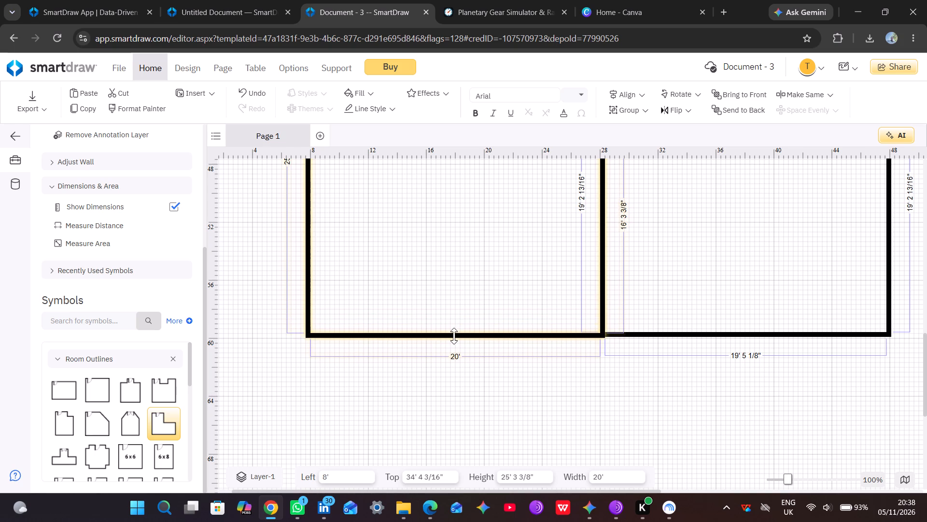
drag(454, 336, 453, 335)
Raise the L-shaped room's inner horizontal wall level with the square room's upper wall, leaving the stepped vertical wall about 5' 11" long.
scroll(453, 335, up, 1)
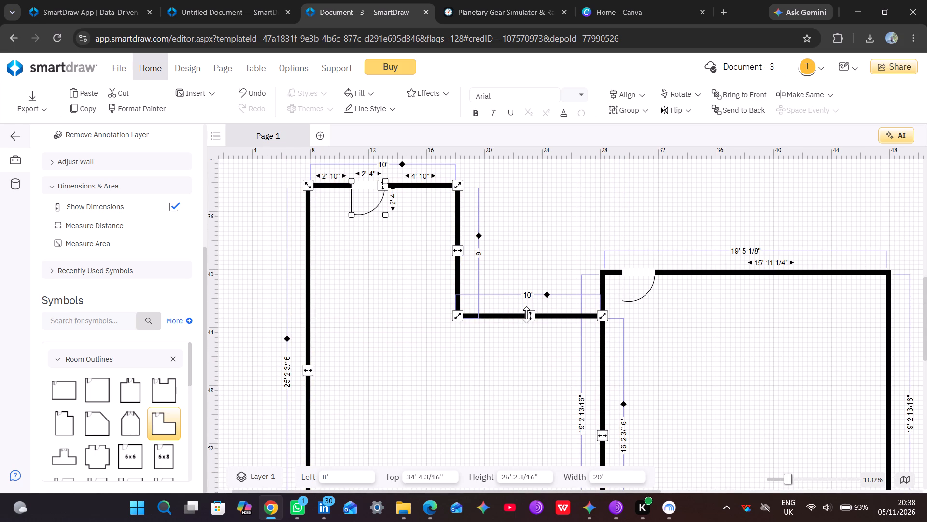
drag(526, 315, 526, 284)
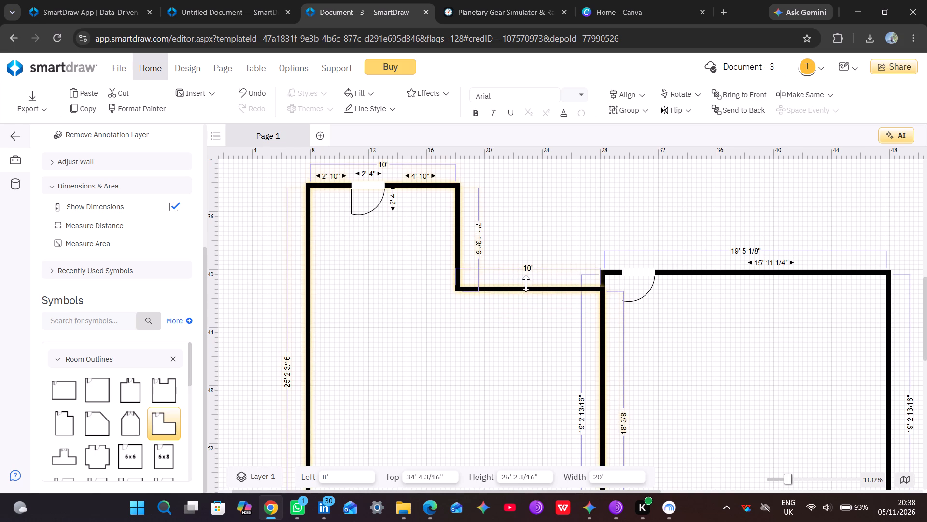
drag(526, 284, 528, 271)
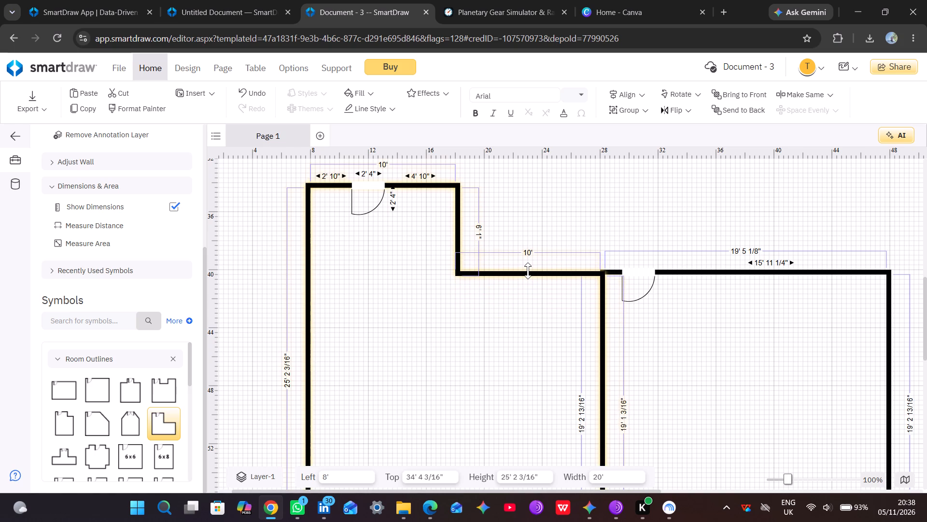
drag(528, 271, 528, 269)
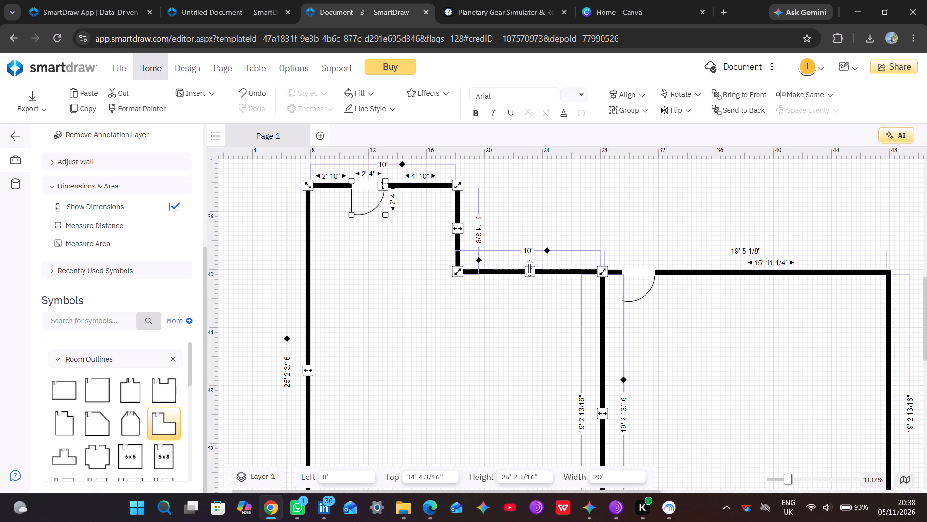
Lower the L-shaped room's inner horizontal wall, making the stepped vertical wall about 12' 11" long.
drag(529, 268, 520, 370)
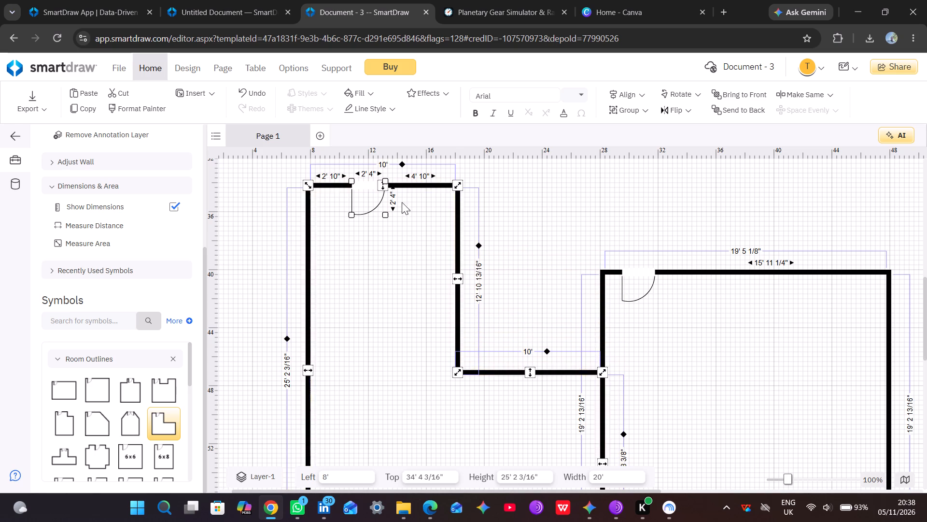
Lower the L-shaped room's top wall level with the square room's upper wall, at Top 40' 4" with a height of about 19' 2".
drag(381, 184, 382, 203)
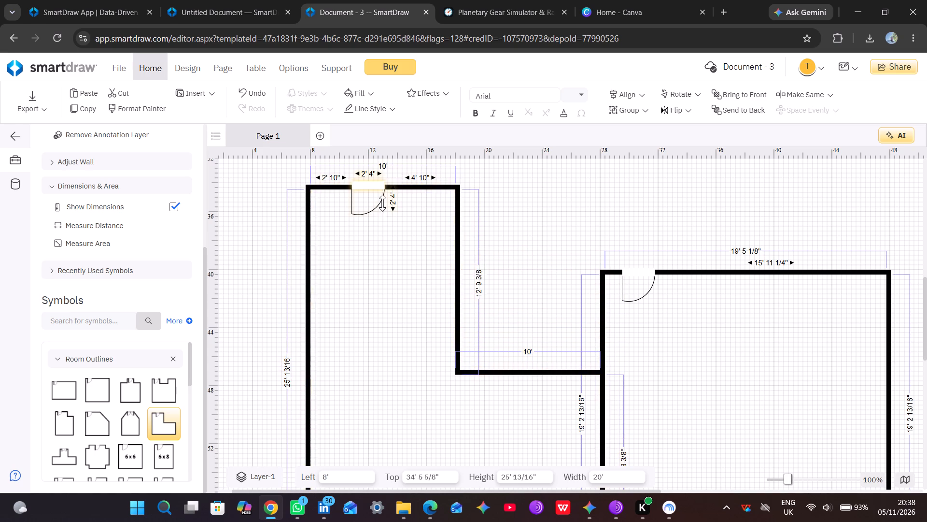
drag(382, 203, 374, 273)
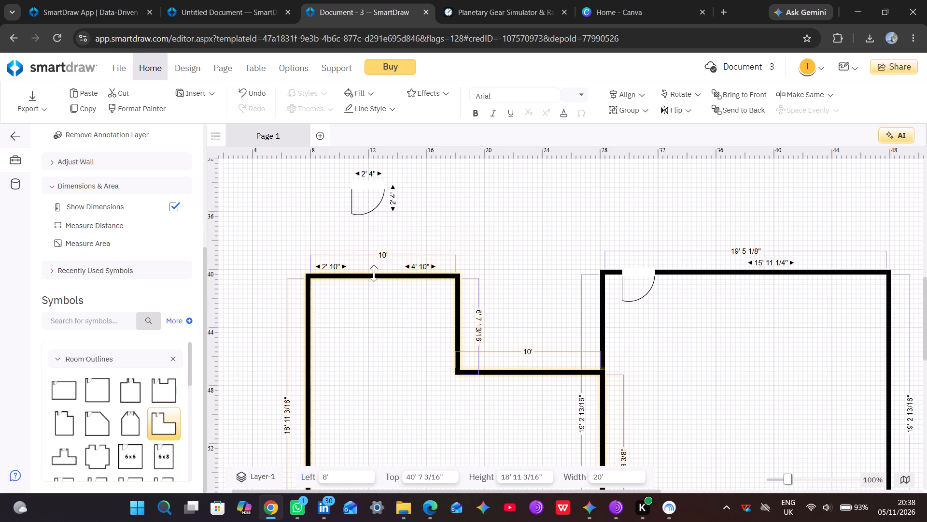
drag(374, 273, 366, 268)
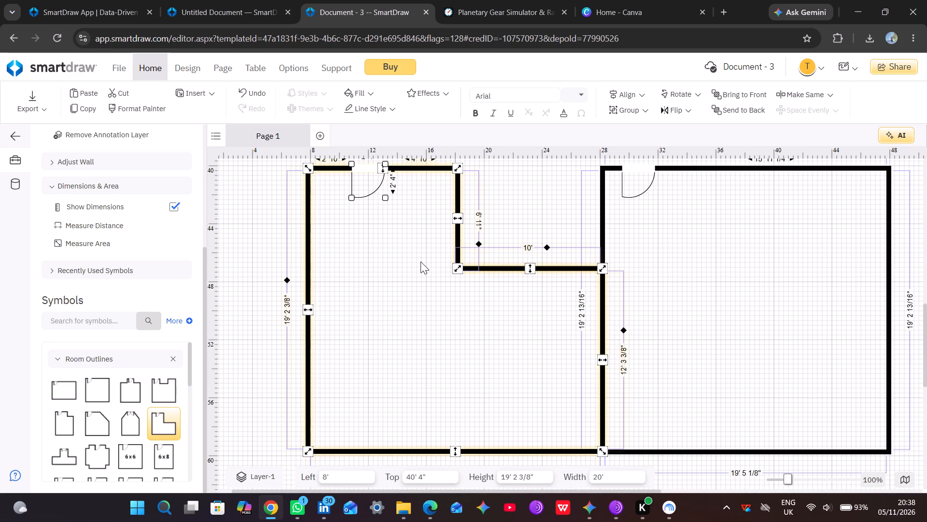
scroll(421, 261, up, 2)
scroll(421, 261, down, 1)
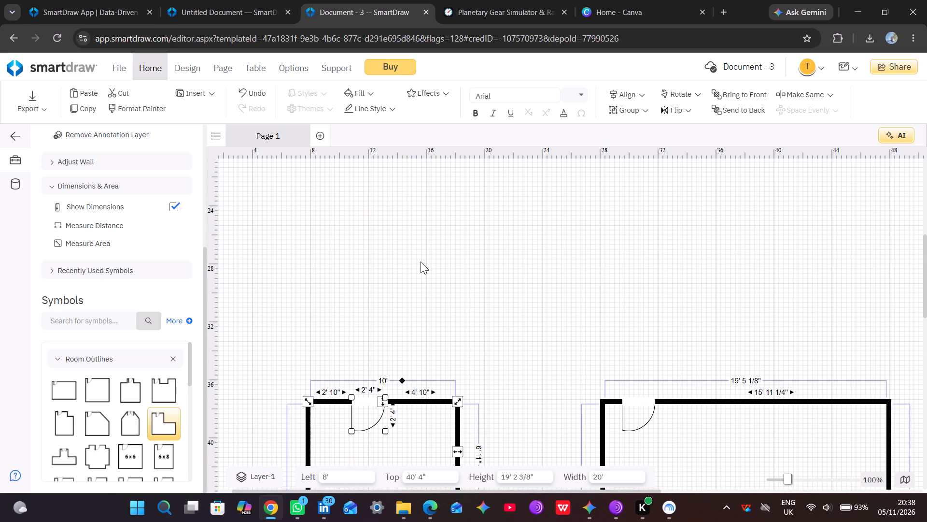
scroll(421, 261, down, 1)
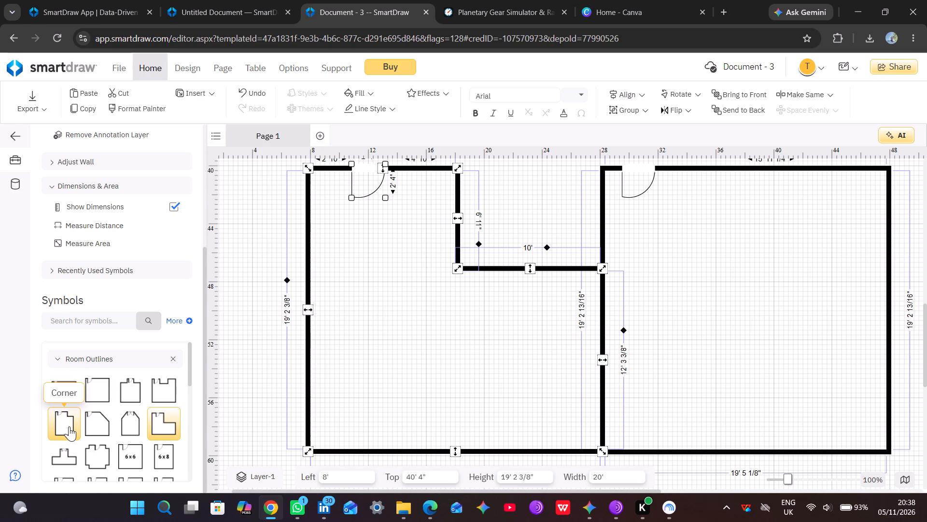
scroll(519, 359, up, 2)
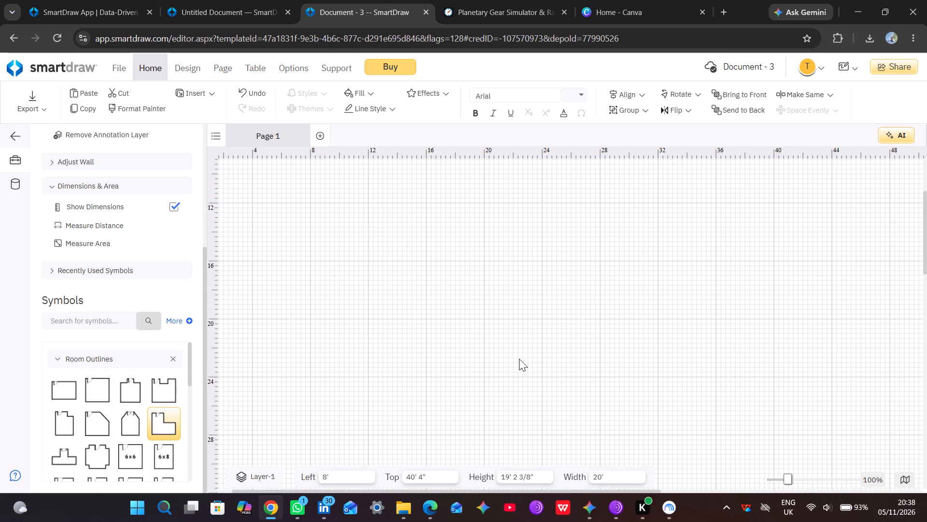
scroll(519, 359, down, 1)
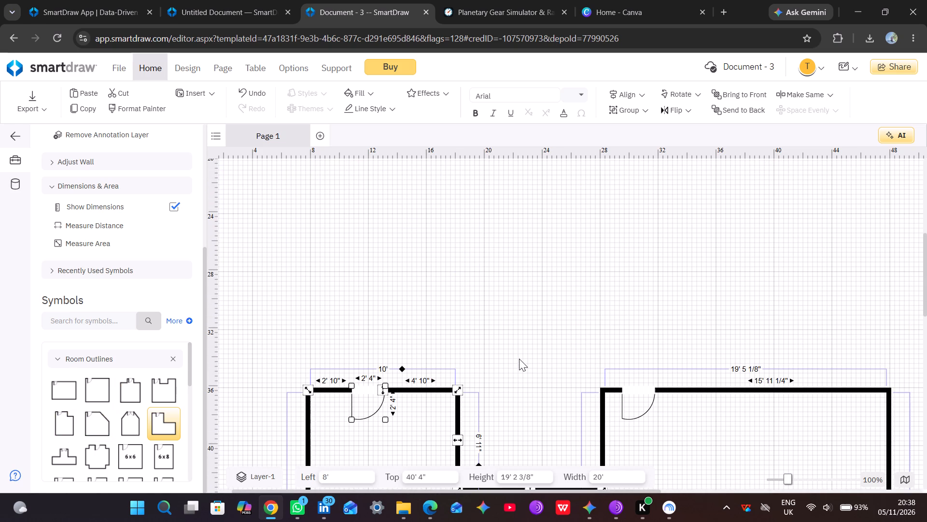
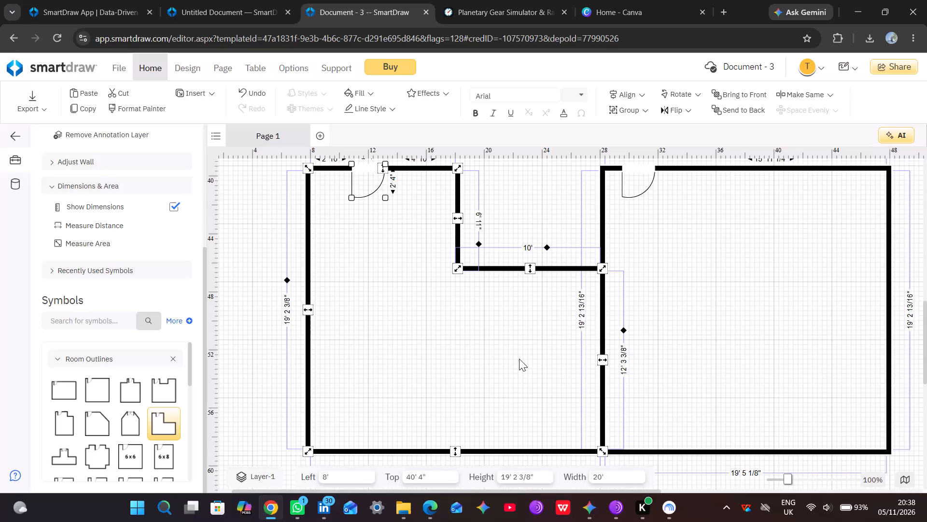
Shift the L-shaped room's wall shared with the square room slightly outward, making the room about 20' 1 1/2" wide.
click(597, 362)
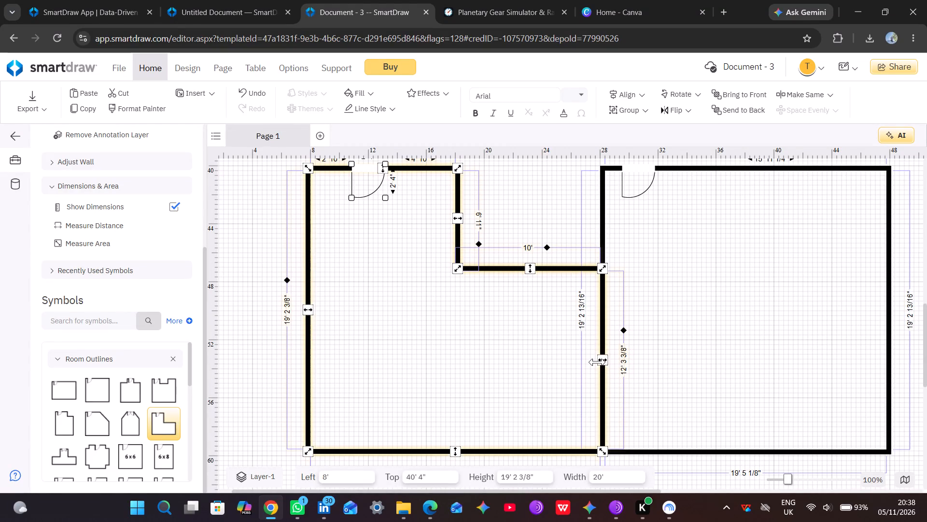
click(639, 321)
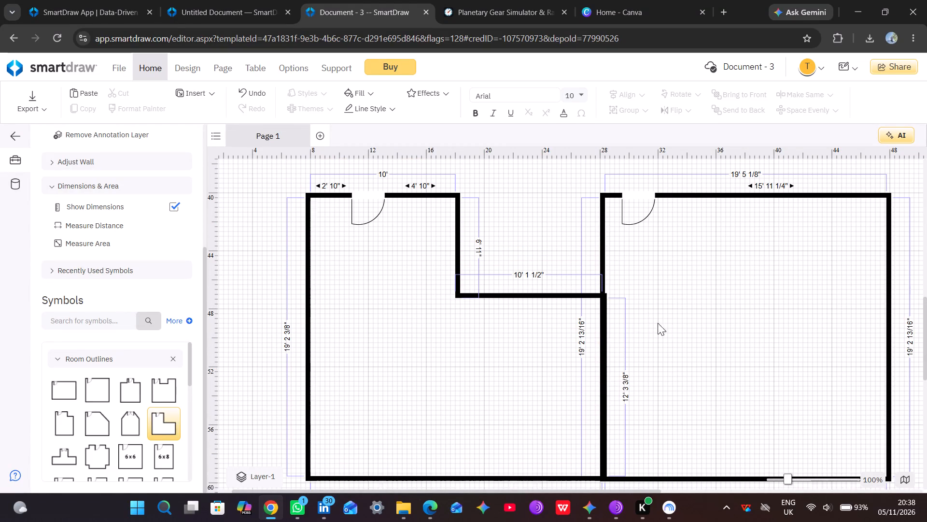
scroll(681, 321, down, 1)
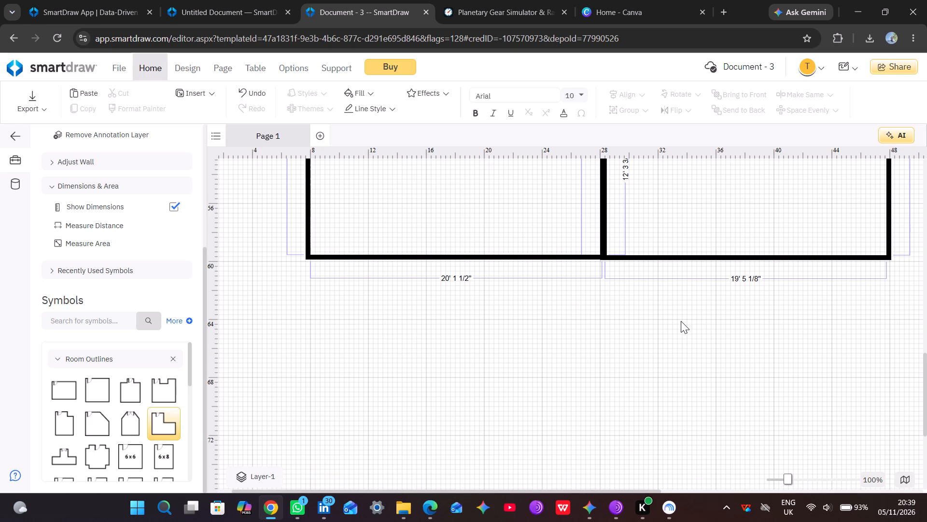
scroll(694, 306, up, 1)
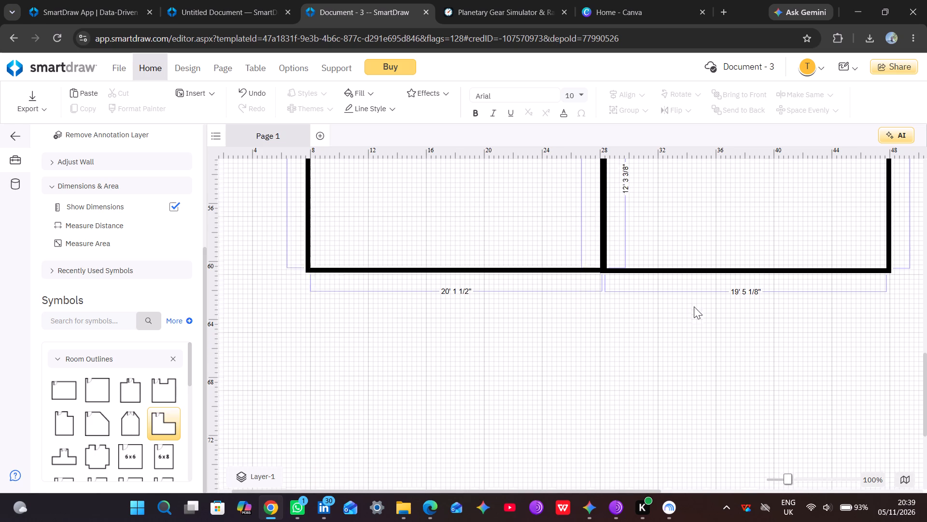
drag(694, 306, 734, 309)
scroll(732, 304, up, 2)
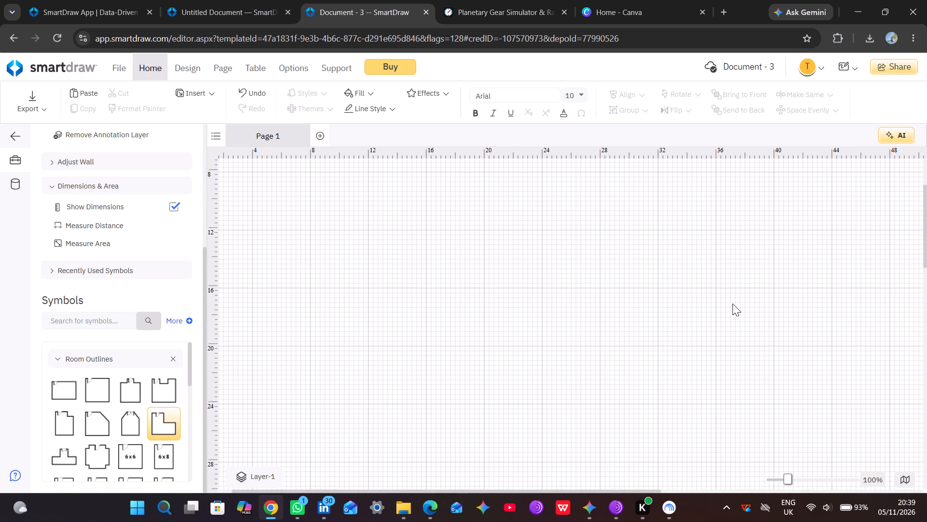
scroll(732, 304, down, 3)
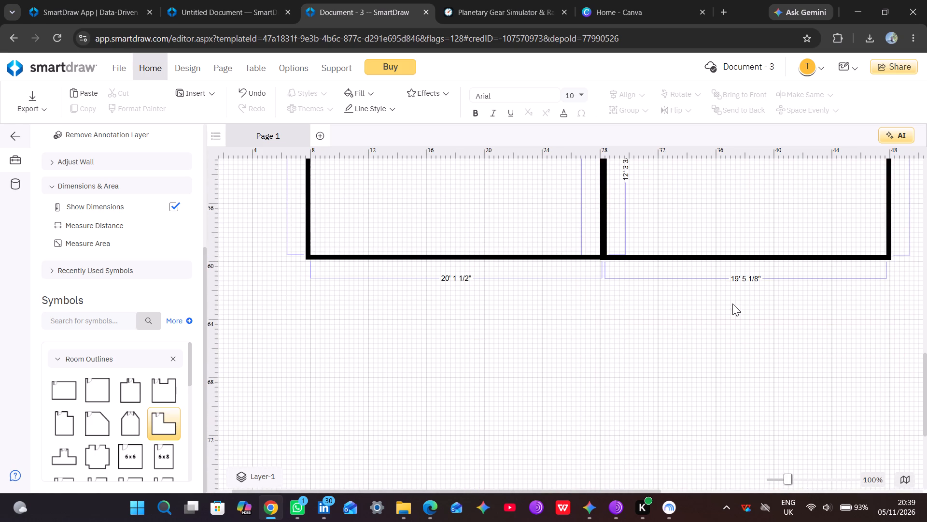
Undo all the room outline placements and edits until the page is empty.
click(797, 259)
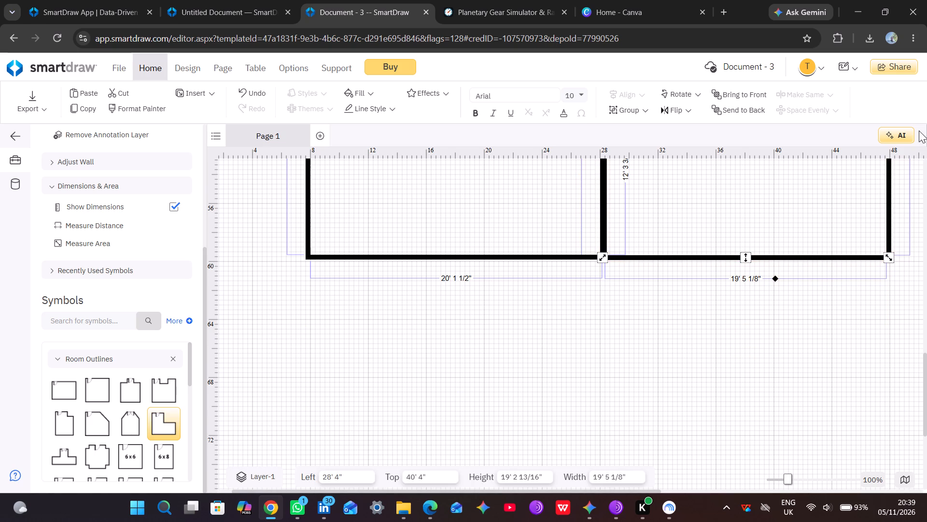
triple_click(247, 90)
triple_click(247, 90)
triple_click(247, 90)
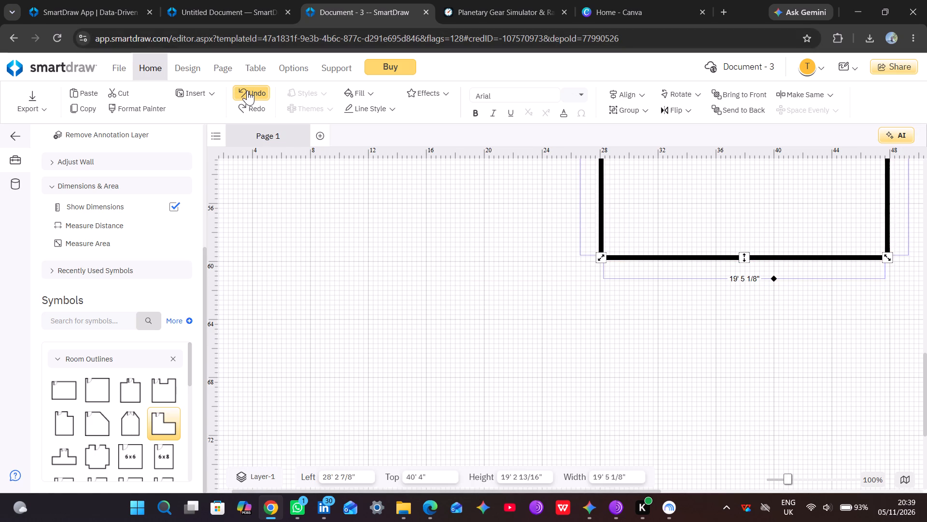
triple_click(247, 90)
triple_click(247, 90)
triple_click(247, 90)
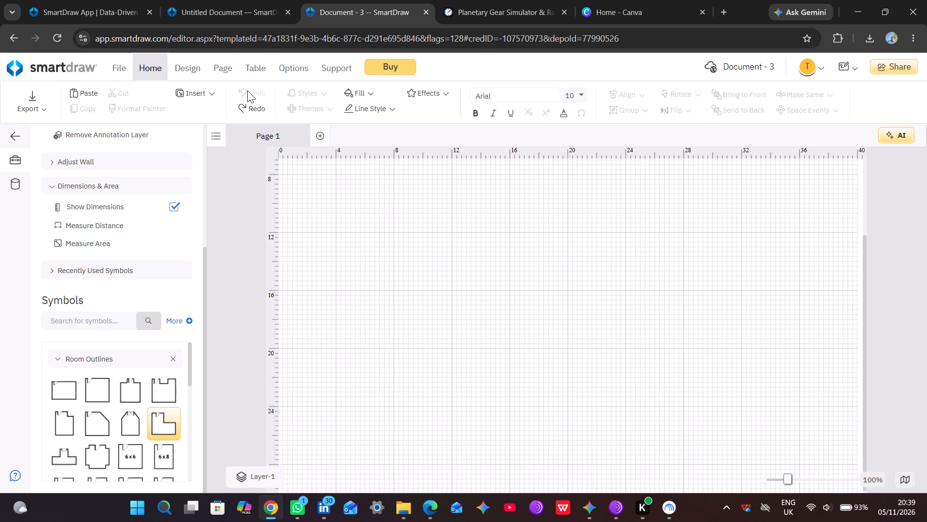
click(247, 90)
Send SmartDraw AI the prompt "generate forme a general 3 bedroom and one living room house floor plan".
click(898, 129)
click(817, 415)
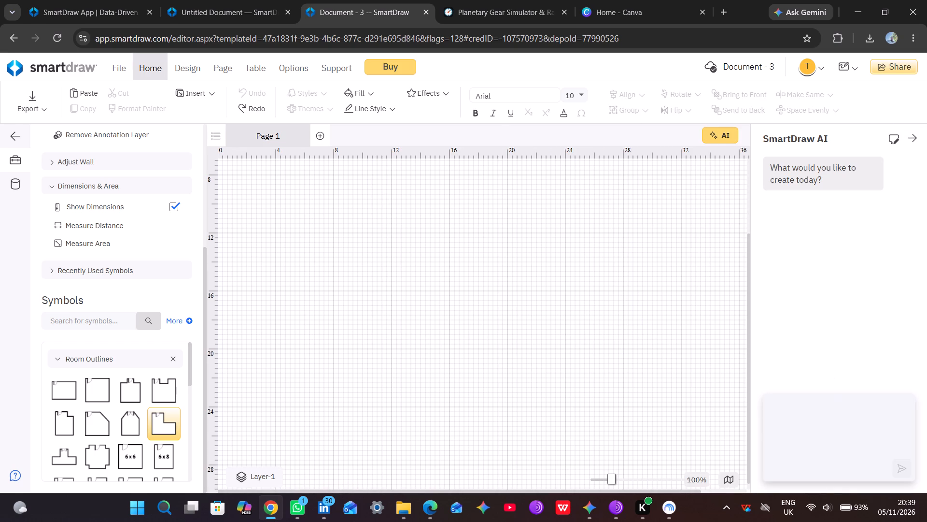
text(ge)
text(ra)
text(te)
key(space)
key(Left)
key(Left)
key(Left)
key(Left)
key(Left)
text(ne)
key(Right)
key(Right)
key(Right)
key(Right)
key(Right)
text(forme)
key(space)
text(a)
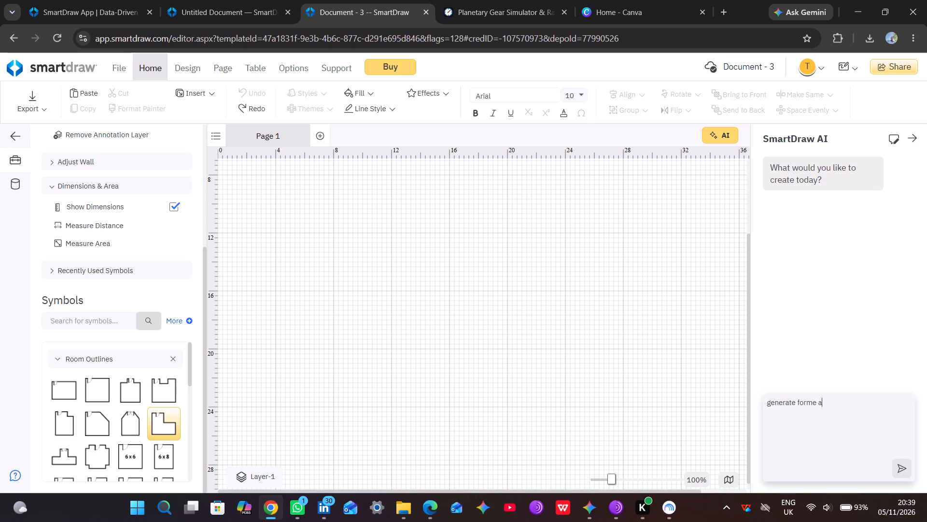
key(space)
text(general)
key(space)
text(3 bedroom)
key(space)
text(and)
key(space)
text(one)
key(space)
text(livin)
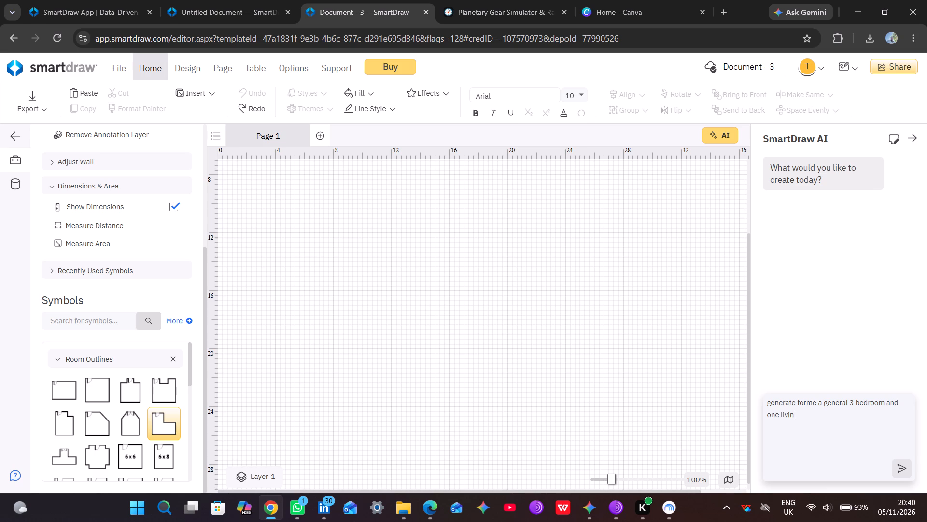
text(g)
key(space)
text(room)
key(space)
text(house)
key(space)
text(floor plan)
key(Return)
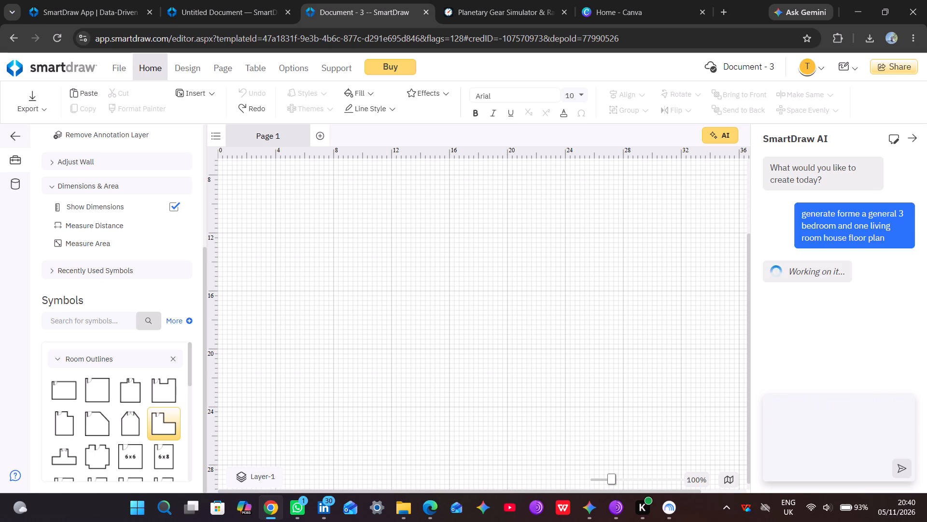
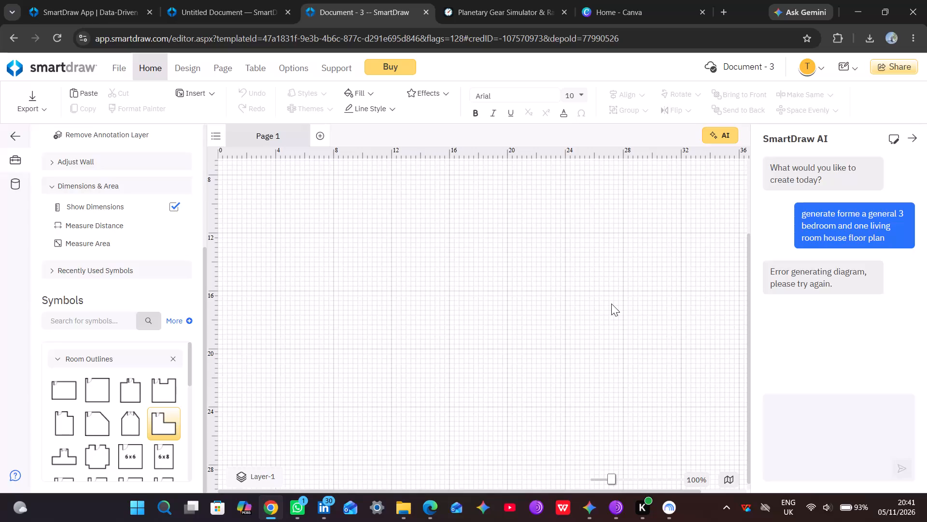
Close the Document - 3 editor and the open Untitled Document floor plan example.
click(425, 11)
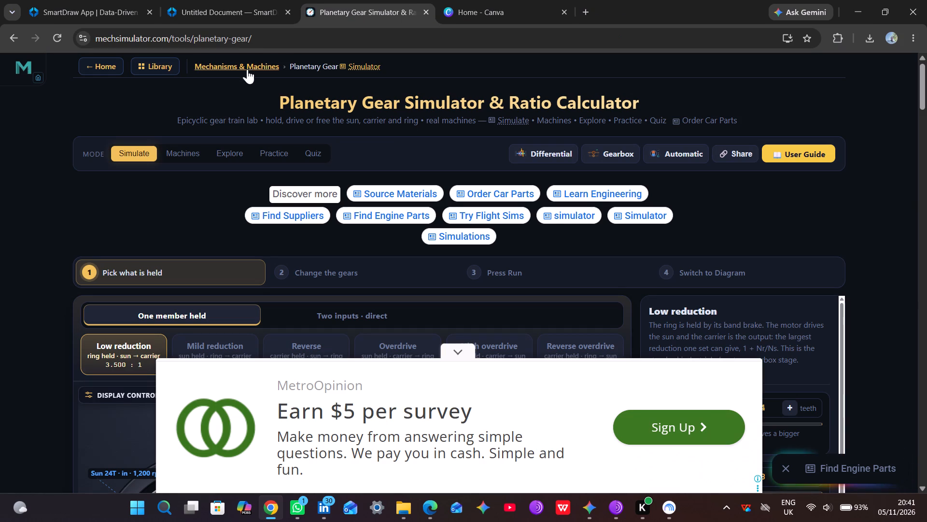
click(233, 12)
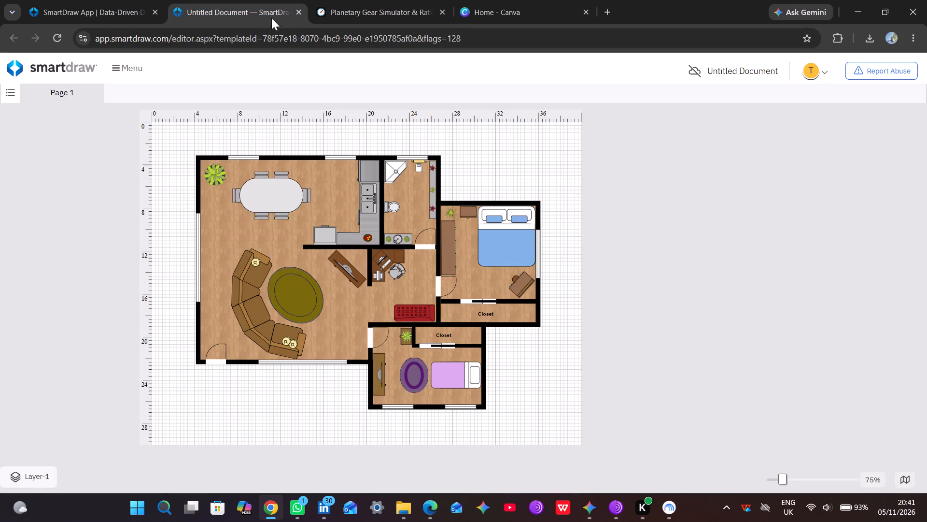
click(297, 14)
Return to the SmartDraw template gallery and open the Ranch House Plan example from the residential floor plans.
click(88, 11)
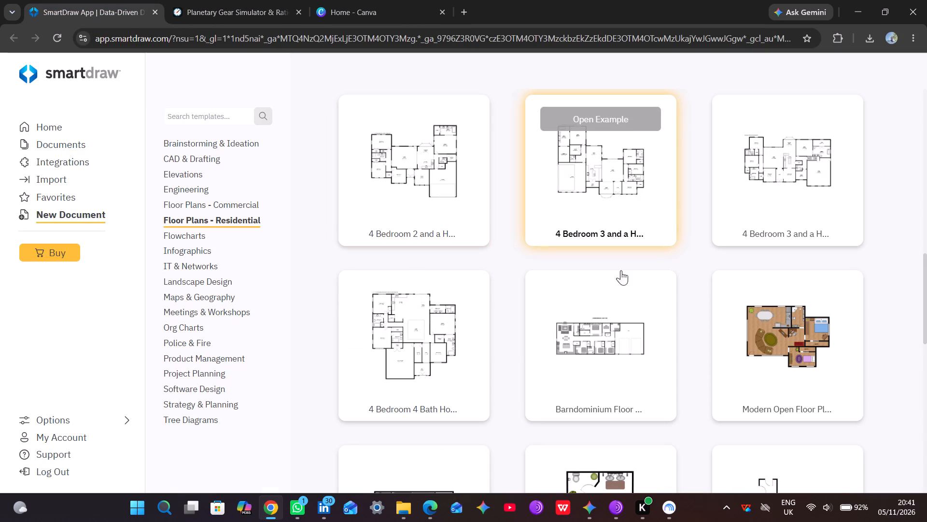
scroll(623, 343, down, 1)
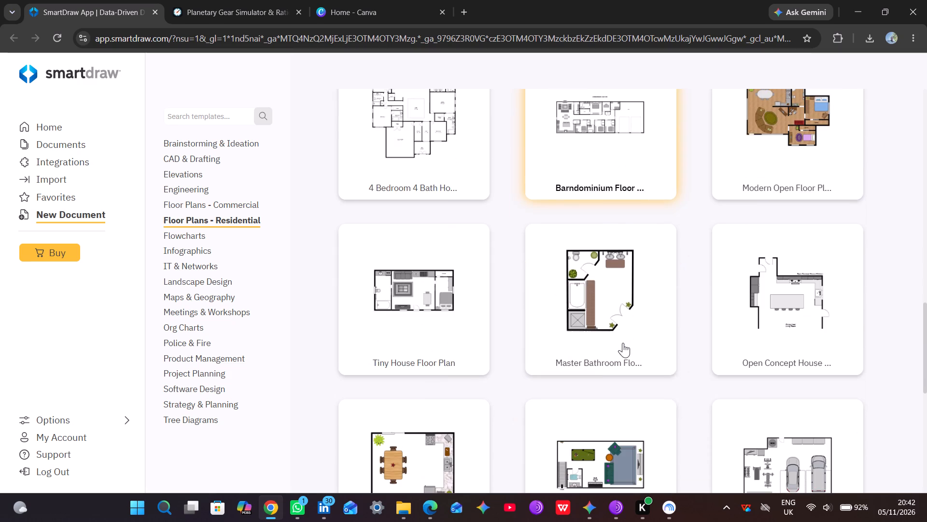
scroll(623, 343, down, 2)
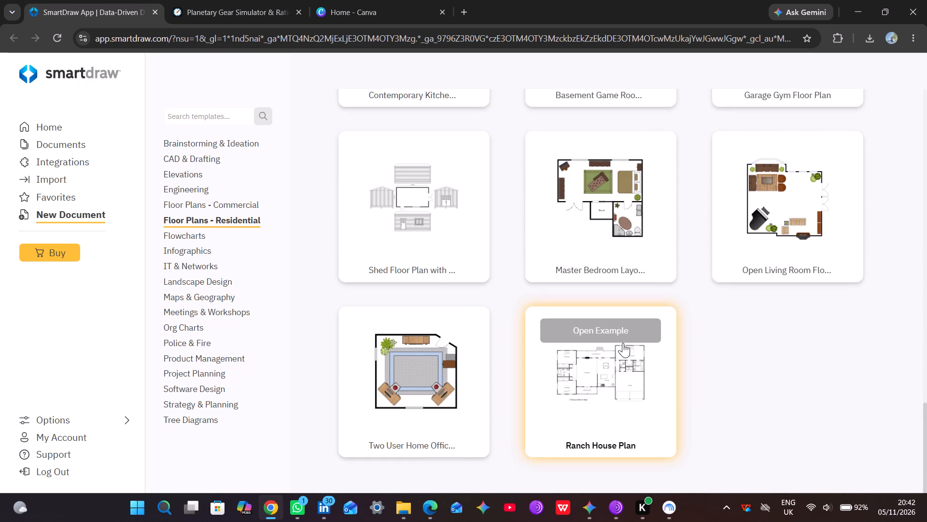
scroll(623, 343, down, 1)
click(600, 425)
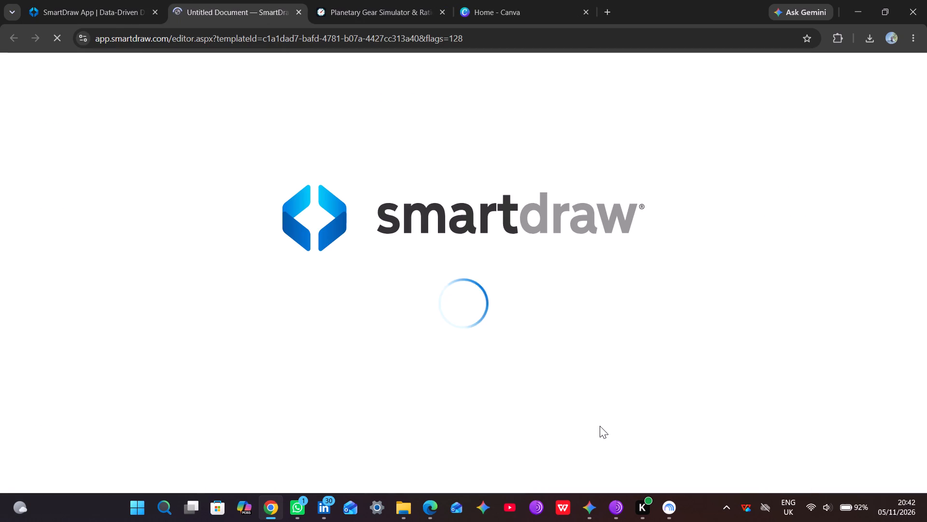
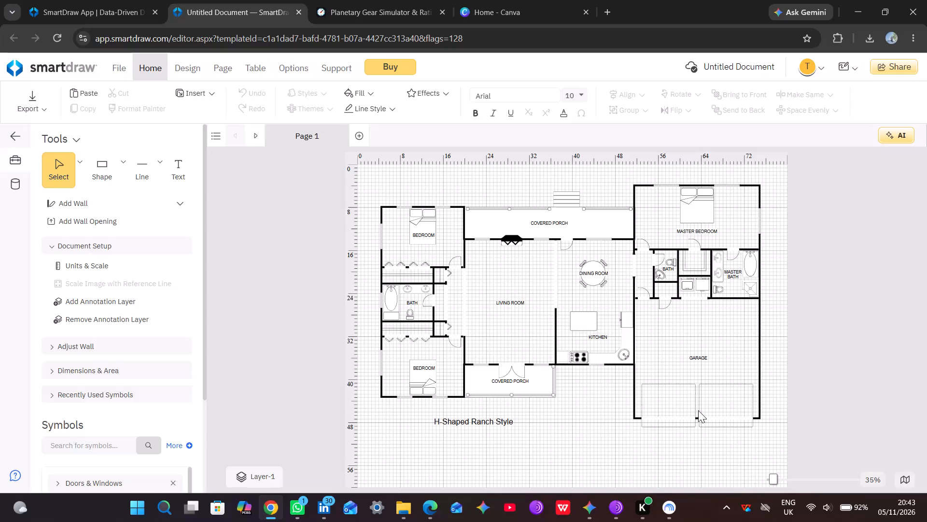
Zoom the ranch house plan to 70% and examine its porch, living, dining, kitchen and master bedroom areas.
click(783, 362)
click(780, 481)
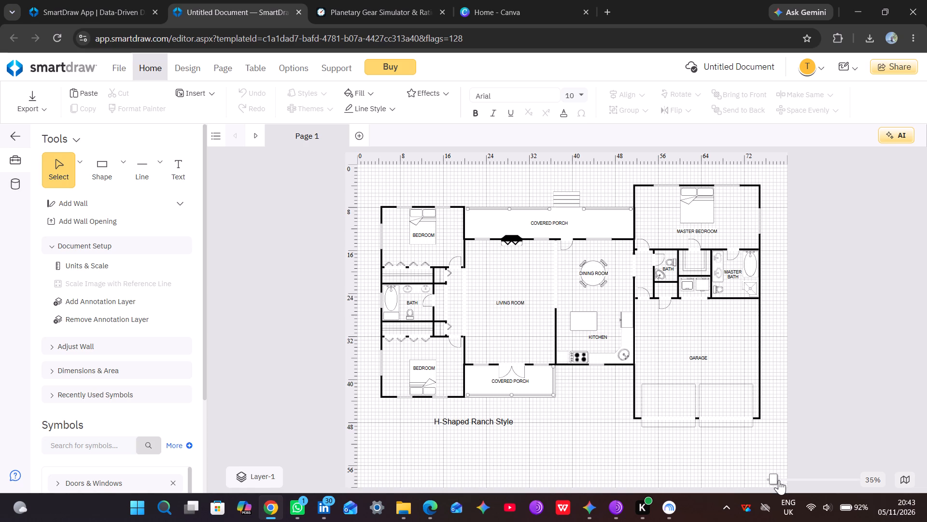
click(781, 480)
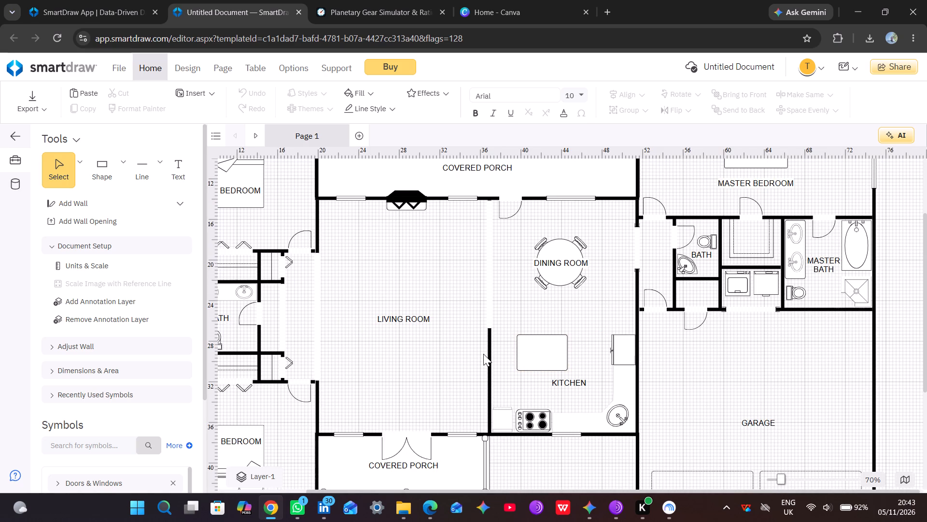
drag(422, 329, 444, 320)
click(471, 290)
scroll(488, 291, up, 3)
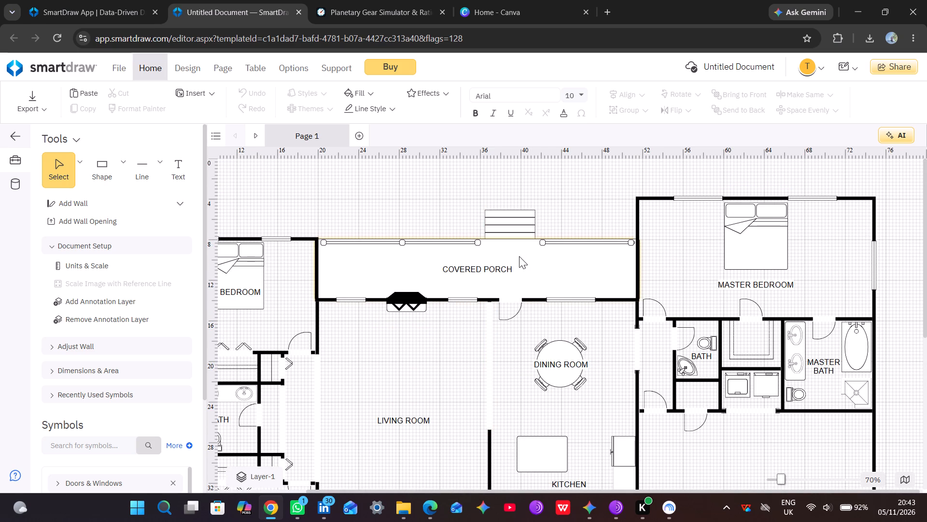
scroll(519, 256, down, 1)
scroll(519, 256, up, 1)
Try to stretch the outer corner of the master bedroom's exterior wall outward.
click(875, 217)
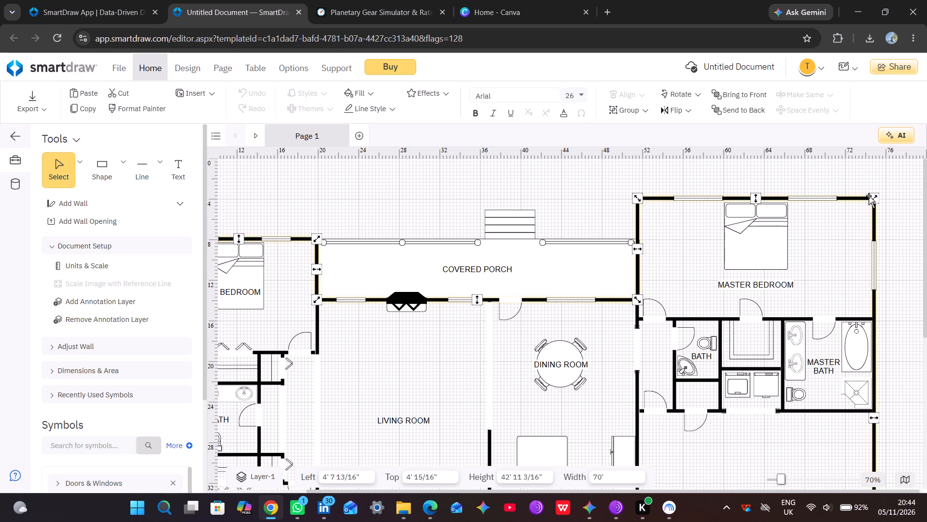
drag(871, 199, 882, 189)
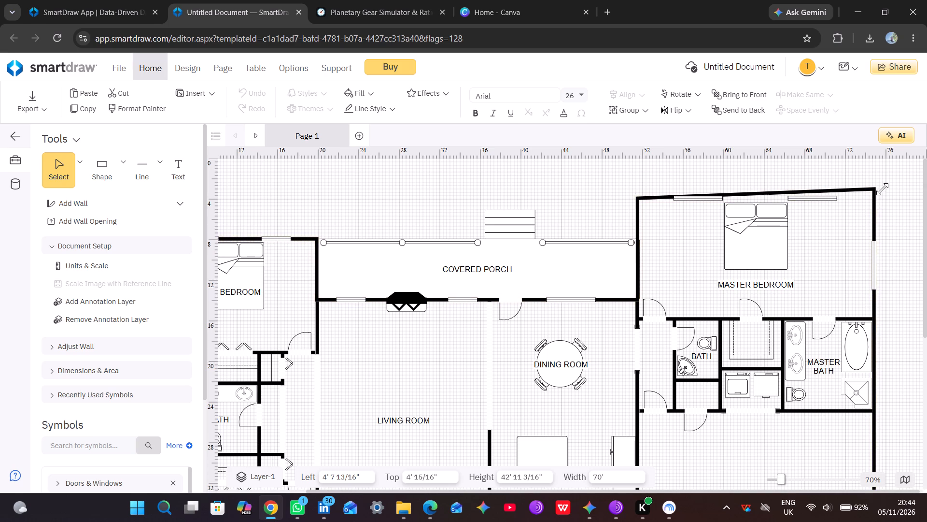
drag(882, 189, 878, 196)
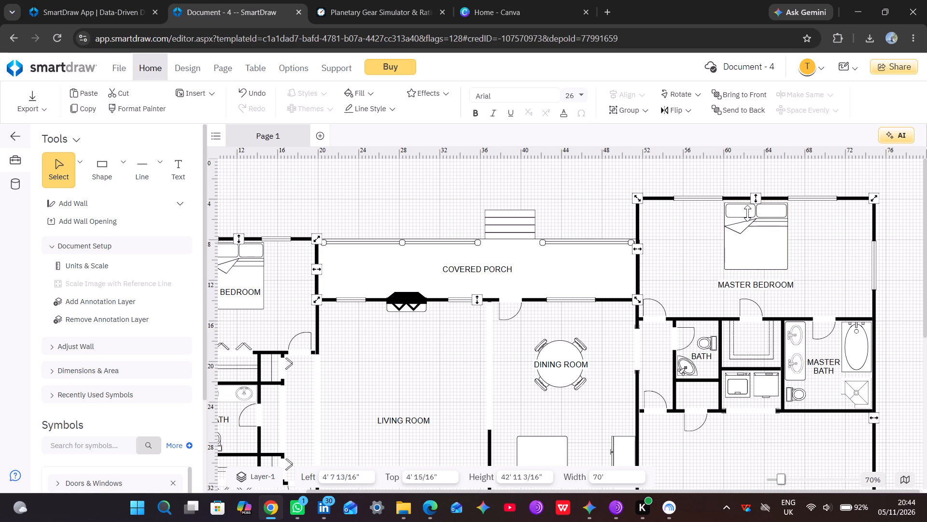
Move the master bedroom's exterior wall behind the bed outward, making the house outline about 46' 7" high.
scroll(687, 285, up, 2)
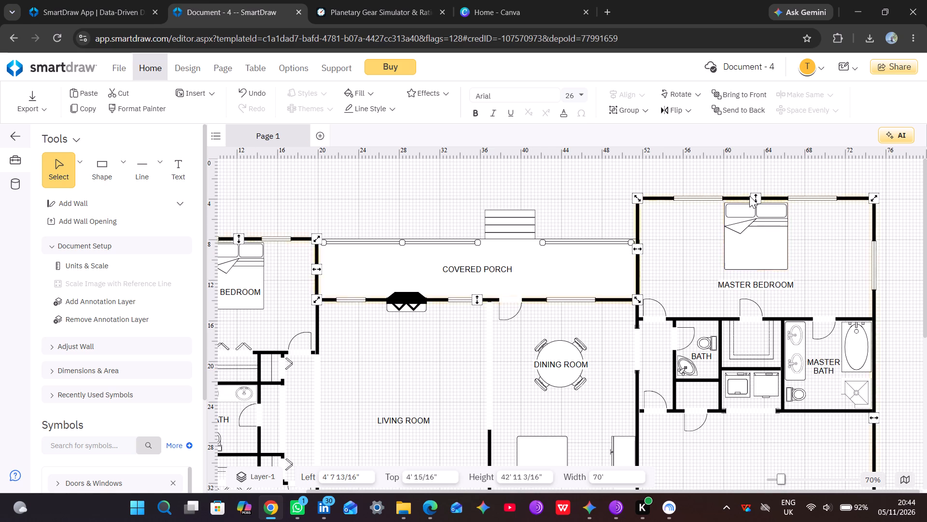
drag(755, 199, 757, 165)
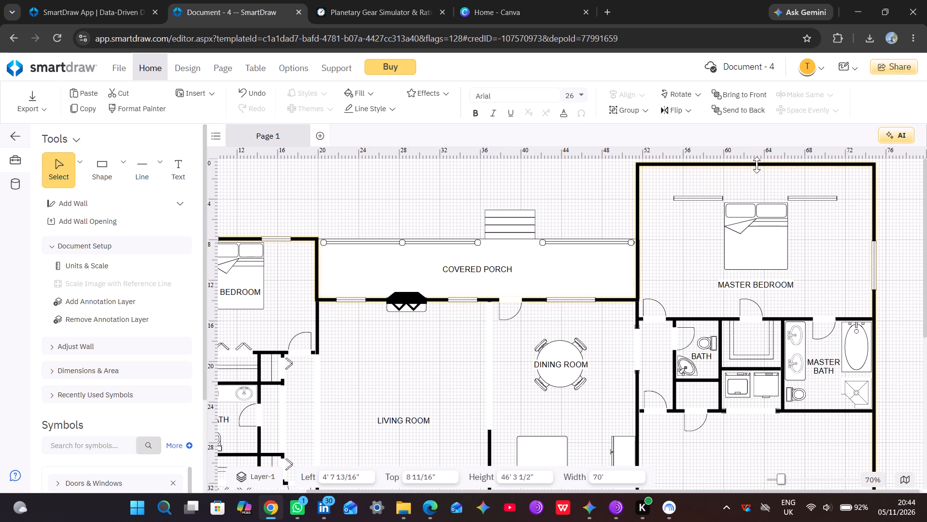
drag(757, 165, 760, 160)
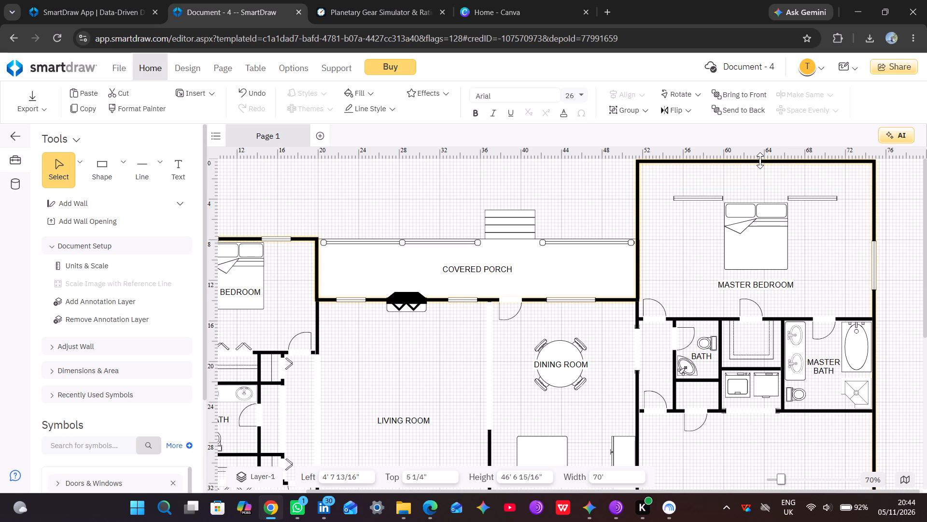
drag(760, 160, 772, 140)
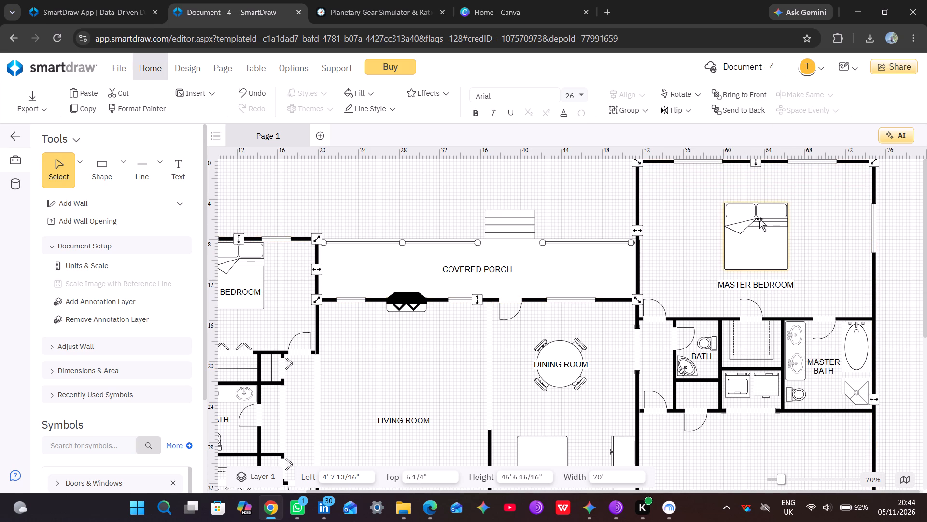
Move the master bedroom bed toward the exterior wall at its head, keeping it roughly centred between the side walls.
drag(753, 231, 747, 221)
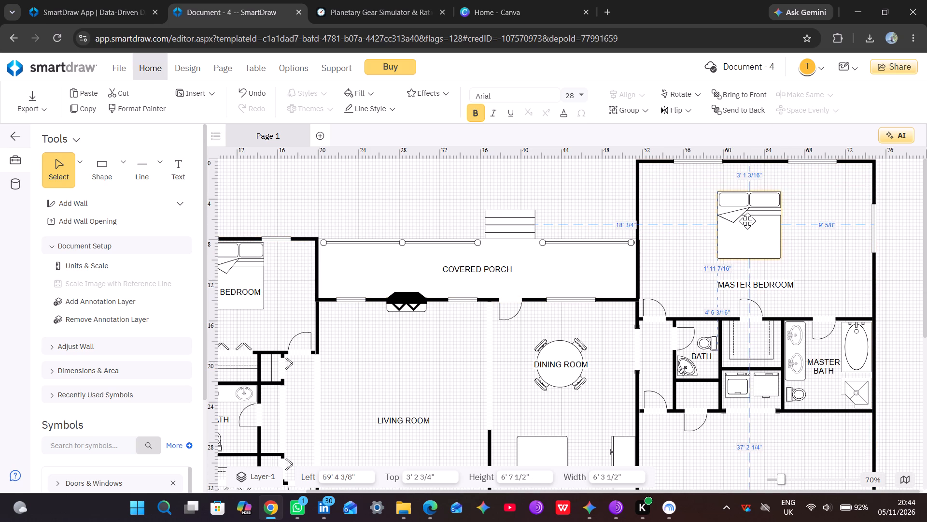
drag(747, 221, 752, 202)
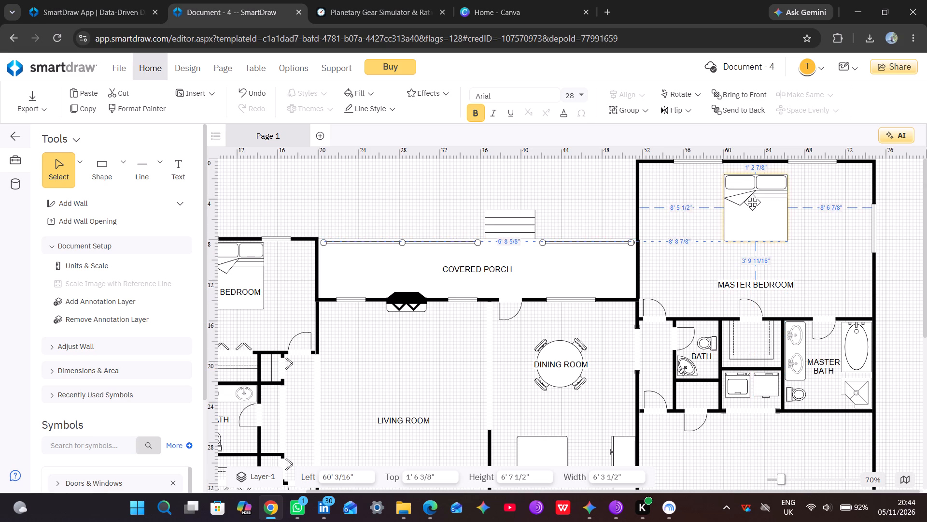
drag(752, 202, 755, 196)
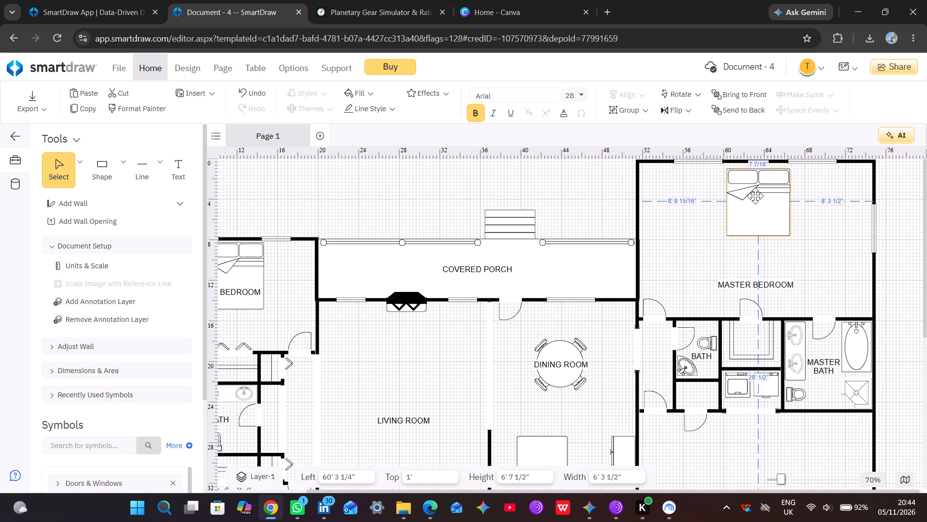
drag(755, 196, 755, 195)
click(734, 258)
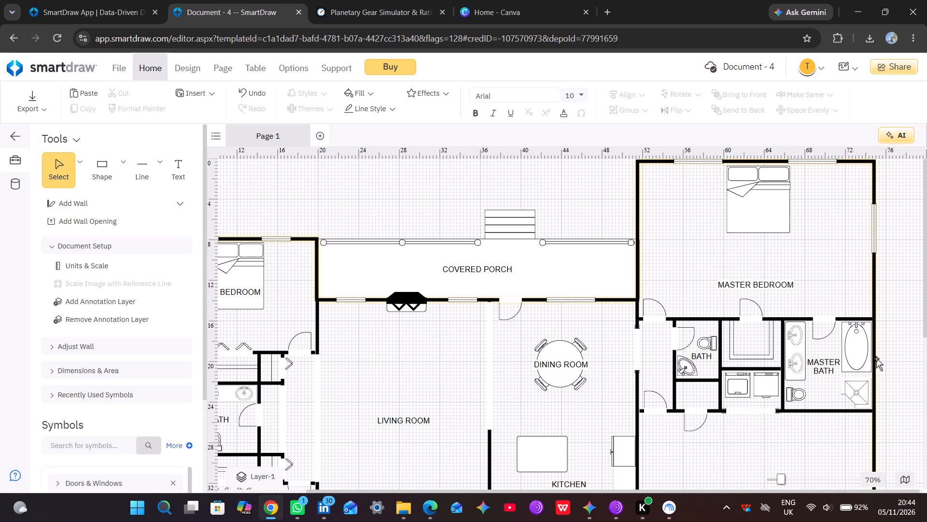
Move the exterior side wall of the master suite and garage outward, making the house outline about 74' 3" wide.
click(874, 371)
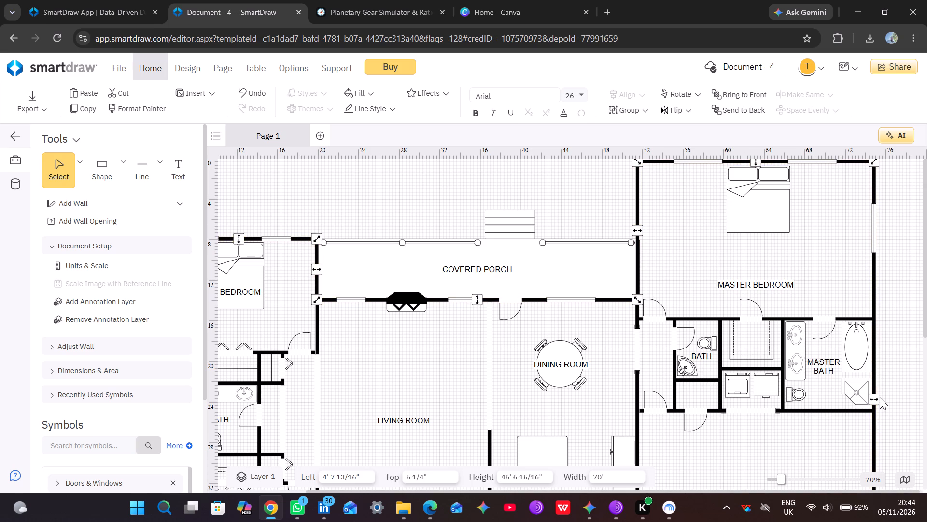
drag(877, 400, 901, 396)
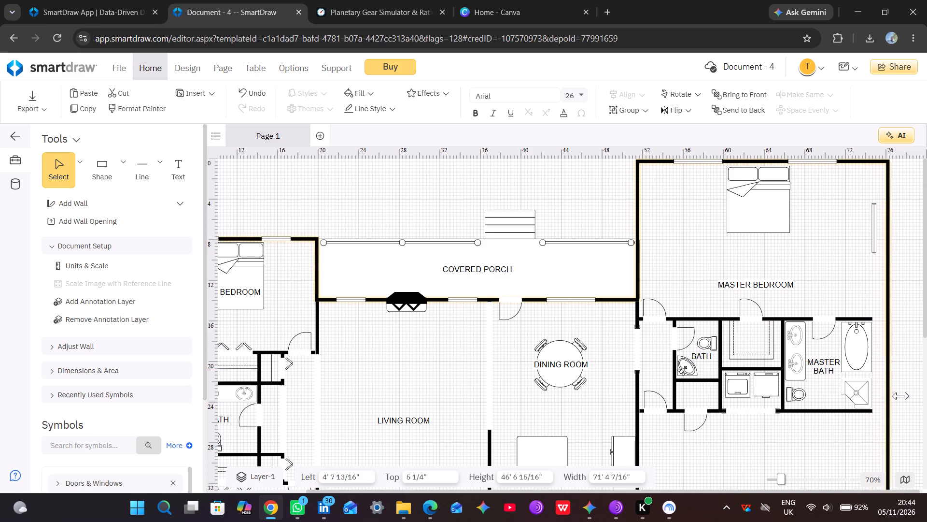
drag(901, 396, 919, 396)
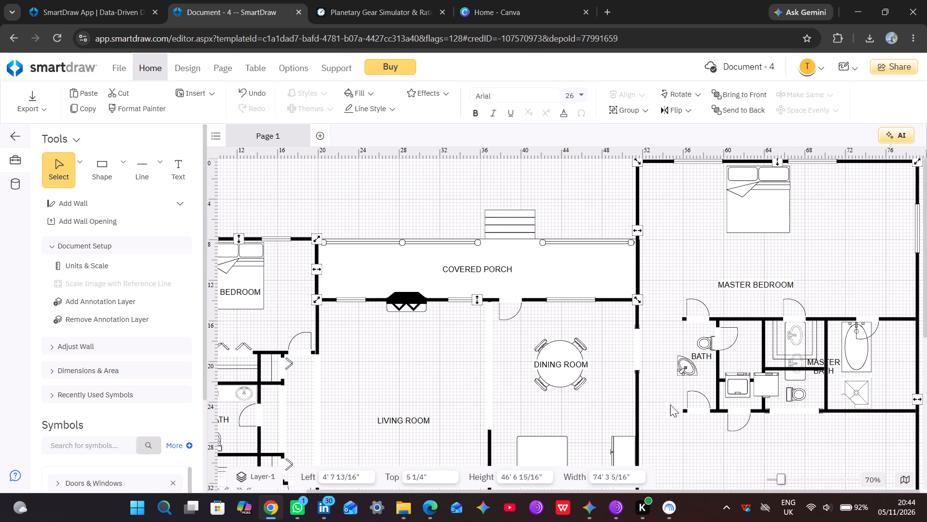
Extend the wall between the master bedroom and the baths to the dining room side wall, about 27' 3" long.
click(686, 320)
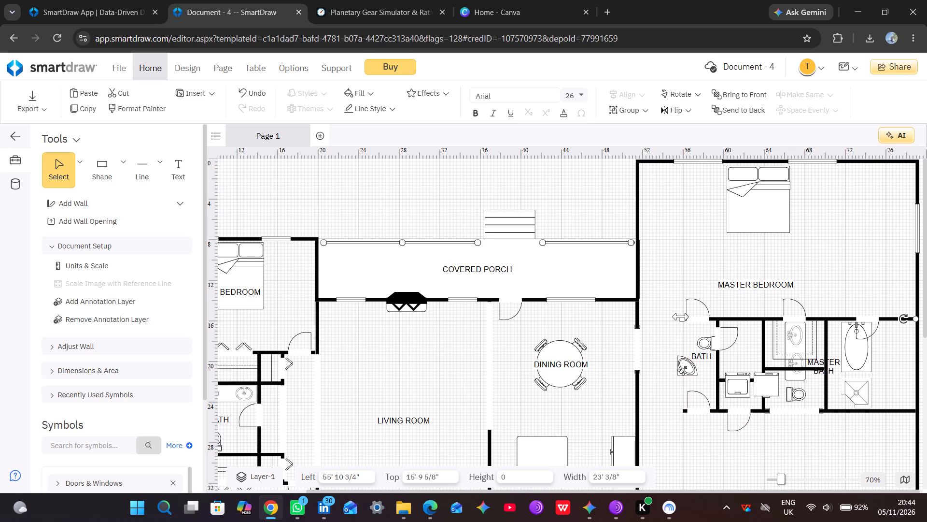
drag(681, 319, 643, 325)
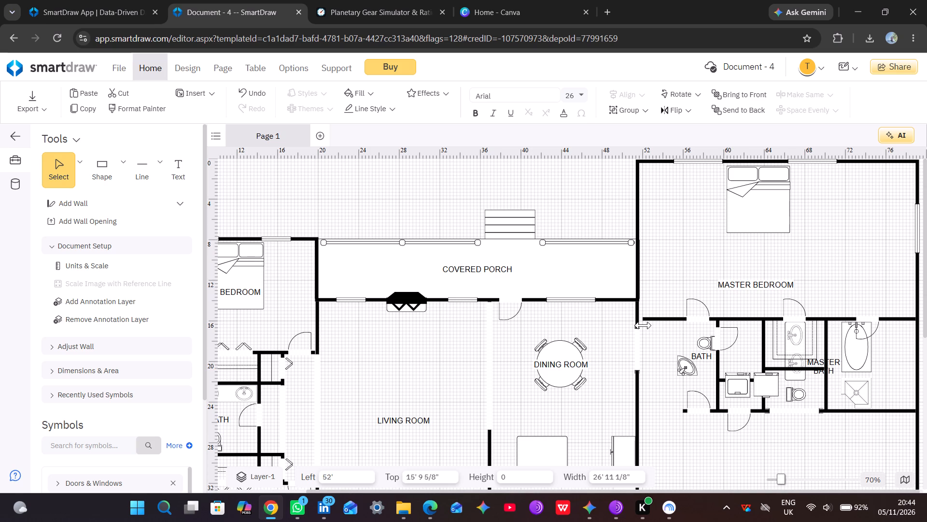
drag(643, 325, 639, 319)
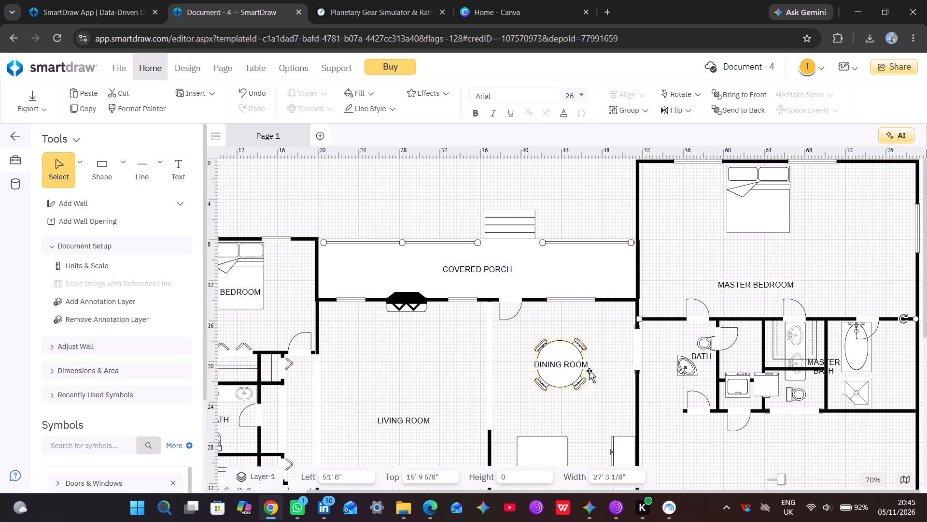
Extend the wall between the baths and the garage to the dining room side wall, level and about 27' 6" long.
click(685, 410)
drag(685, 410, 649, 413)
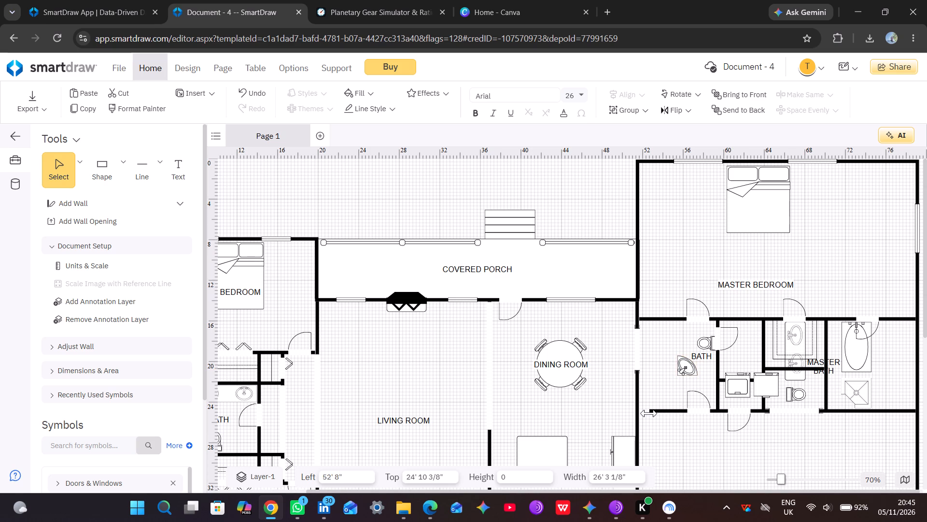
drag(649, 413, 637, 416)
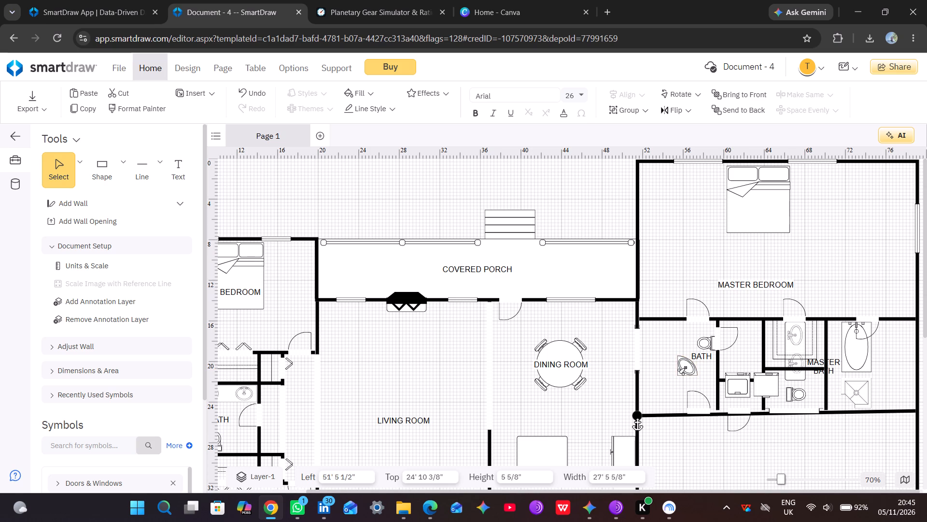
drag(637, 416, 637, 410)
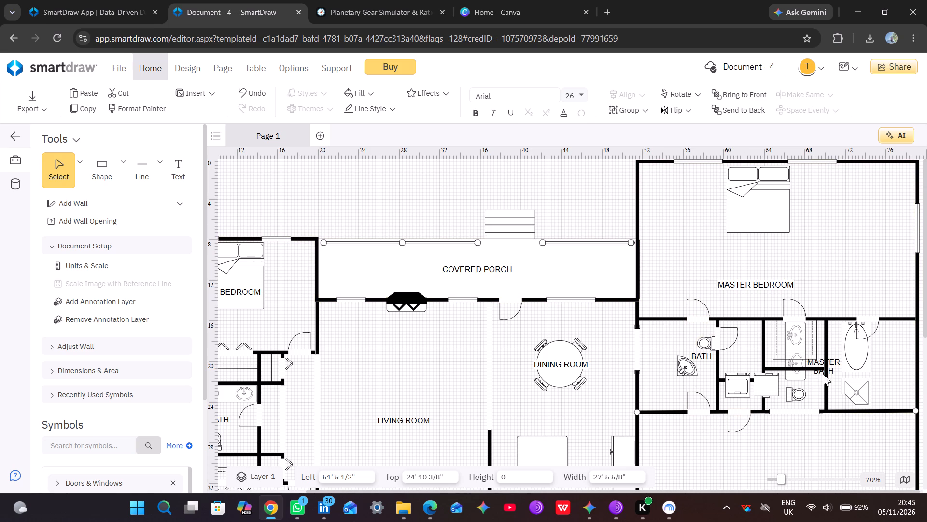
Move the master bath's bathtub into the corner between the bedroom wall and the exterior side wall.
click(852, 358)
drag(852, 358, 860, 359)
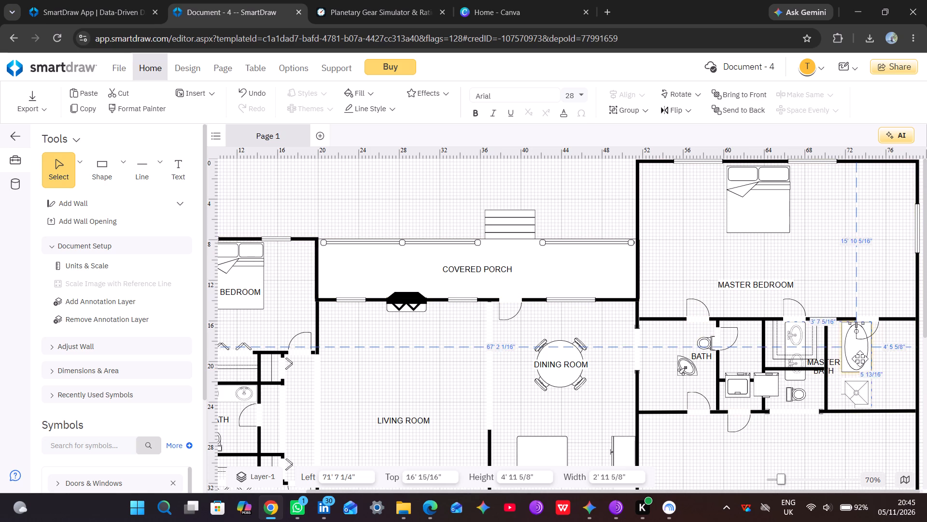
drag(860, 359, 899, 361)
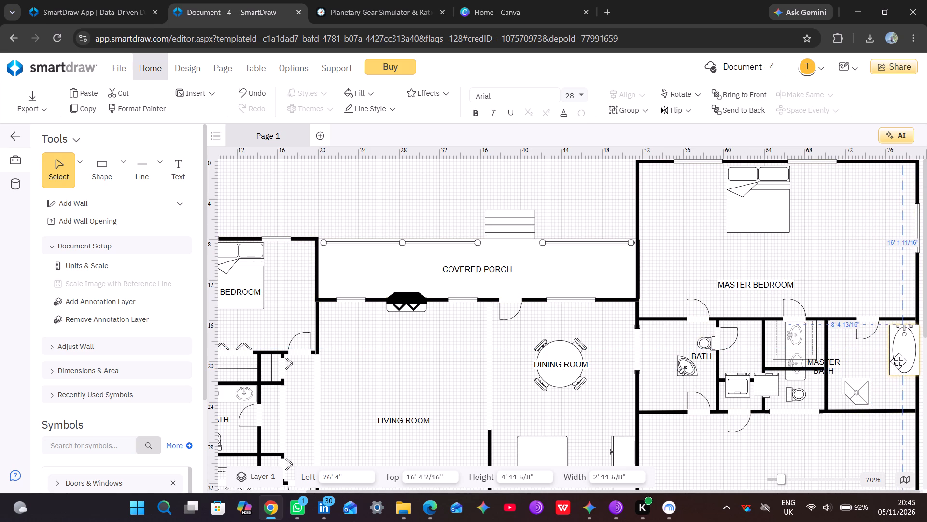
drag(899, 361, 898, 357)
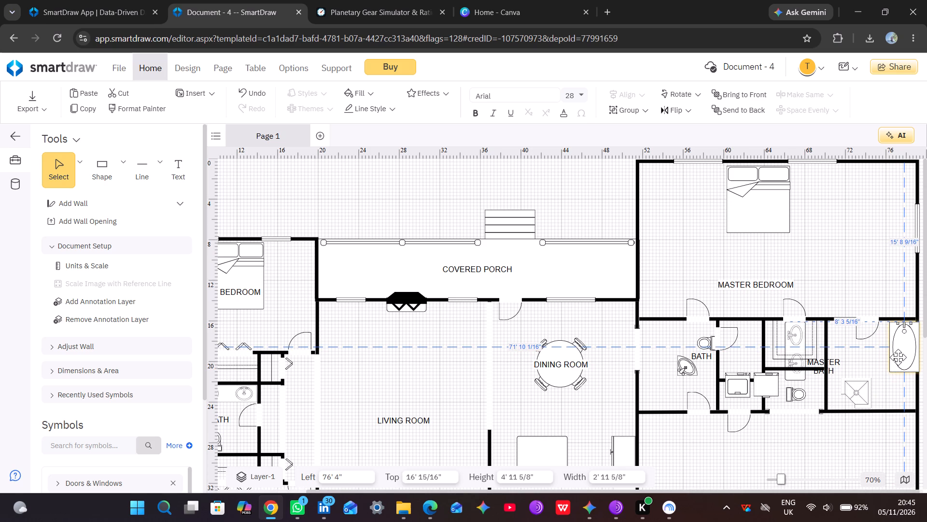
drag(898, 357, 898, 356)
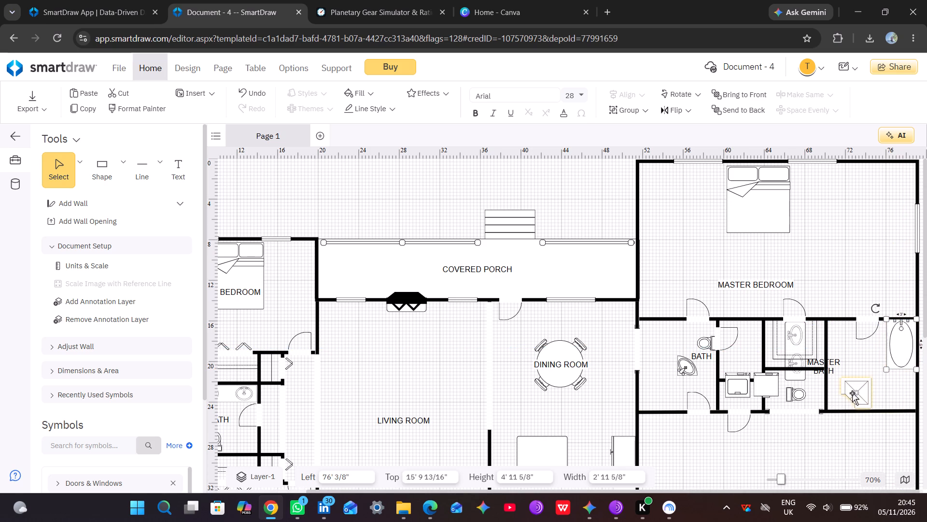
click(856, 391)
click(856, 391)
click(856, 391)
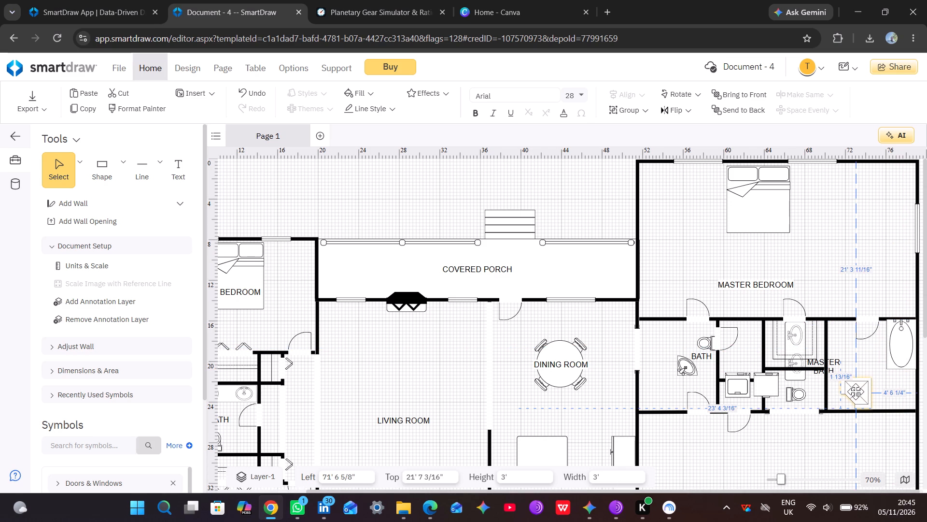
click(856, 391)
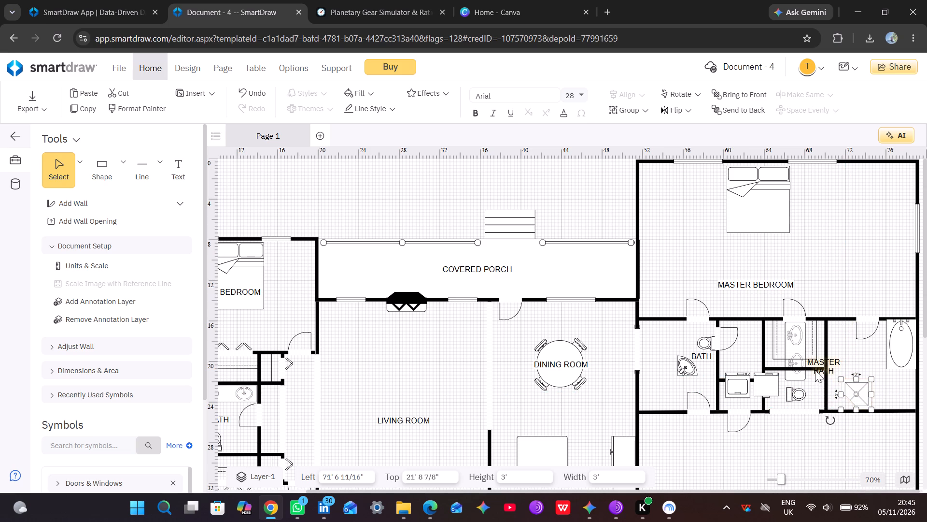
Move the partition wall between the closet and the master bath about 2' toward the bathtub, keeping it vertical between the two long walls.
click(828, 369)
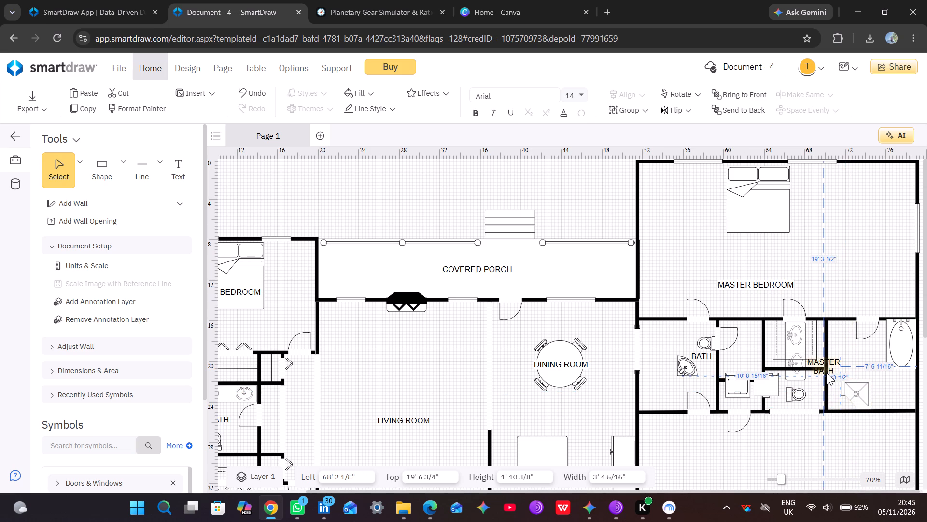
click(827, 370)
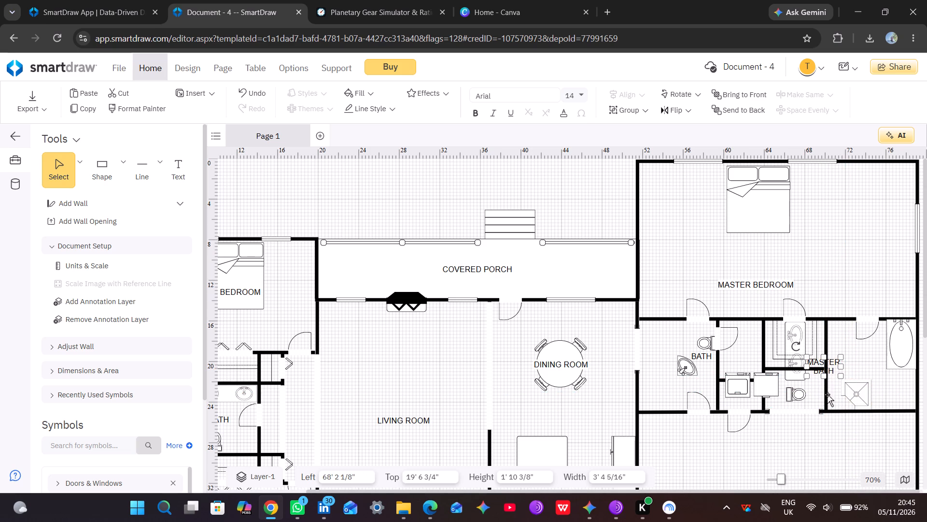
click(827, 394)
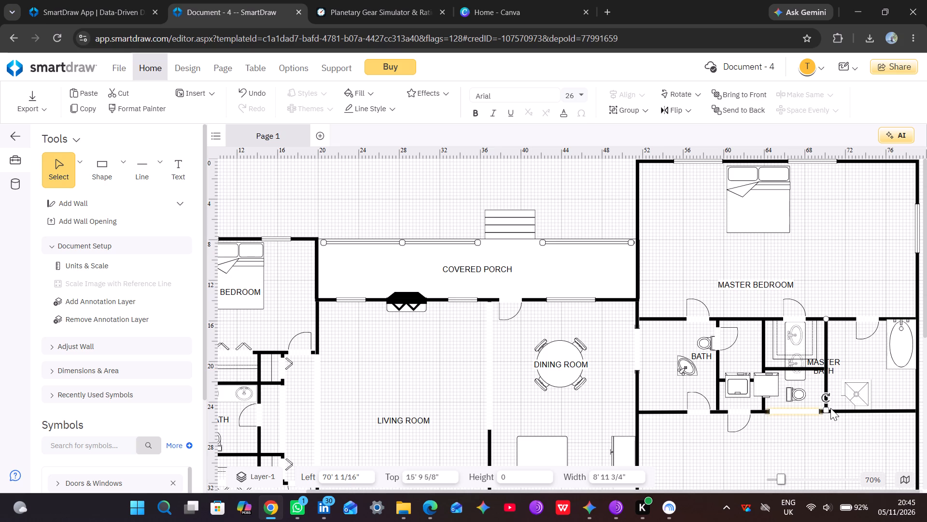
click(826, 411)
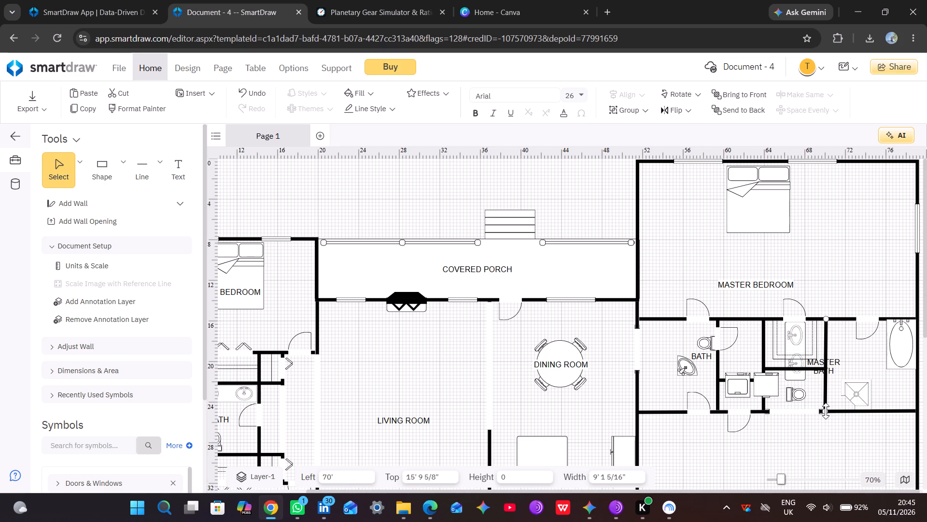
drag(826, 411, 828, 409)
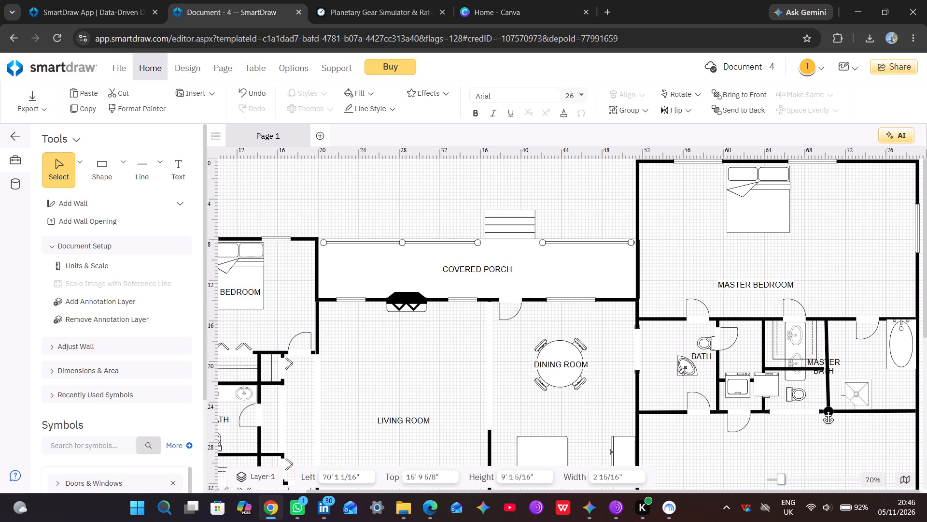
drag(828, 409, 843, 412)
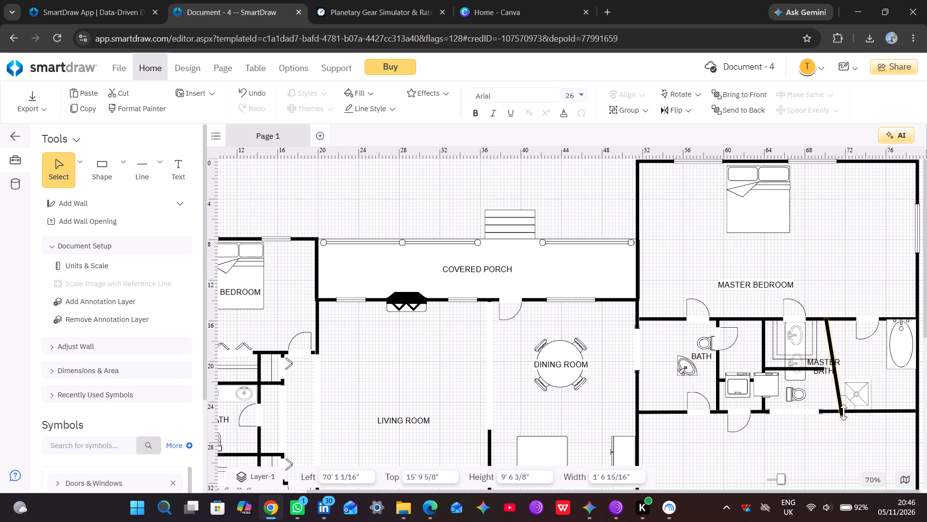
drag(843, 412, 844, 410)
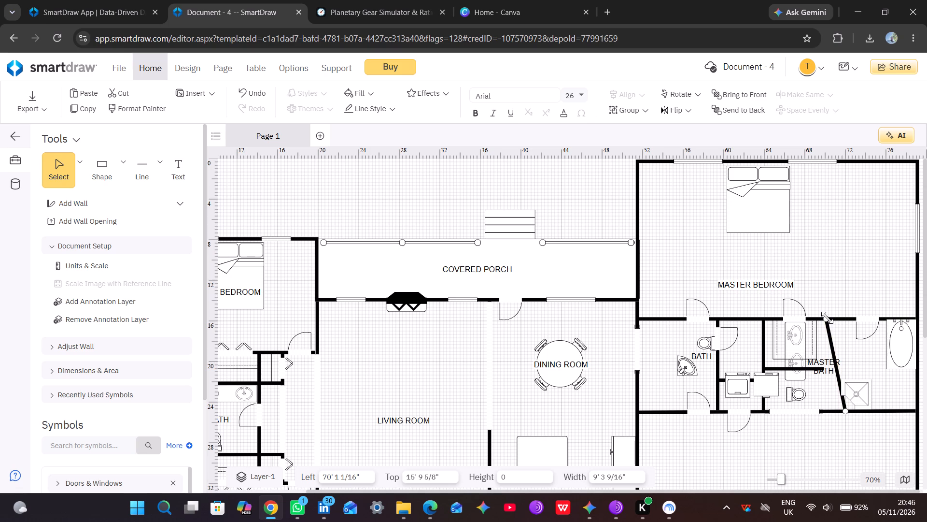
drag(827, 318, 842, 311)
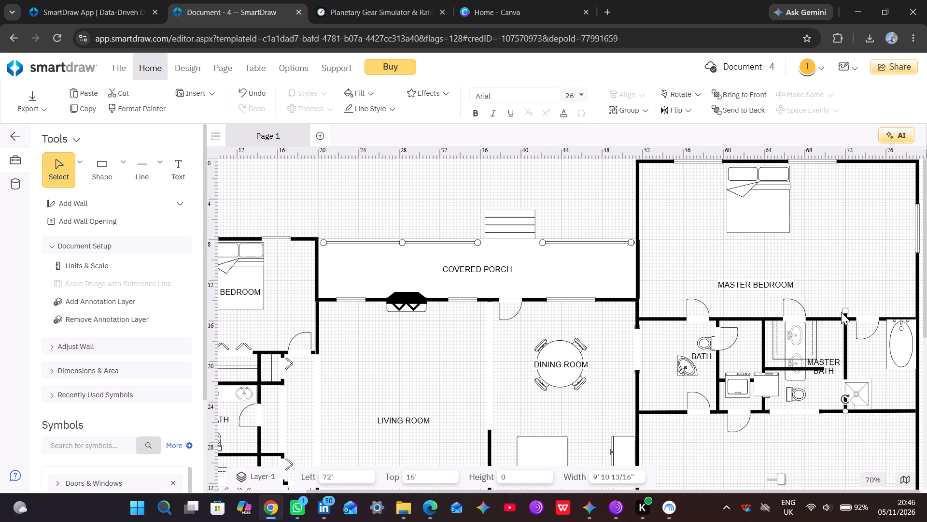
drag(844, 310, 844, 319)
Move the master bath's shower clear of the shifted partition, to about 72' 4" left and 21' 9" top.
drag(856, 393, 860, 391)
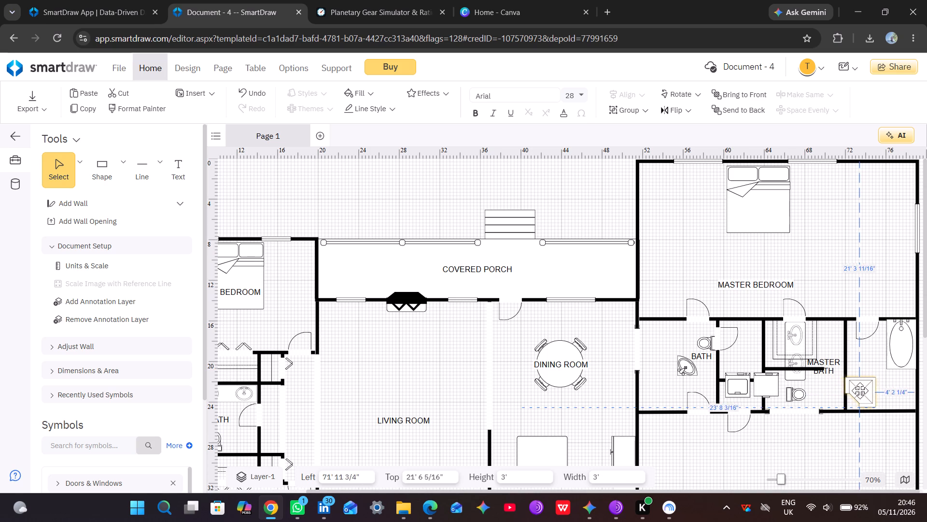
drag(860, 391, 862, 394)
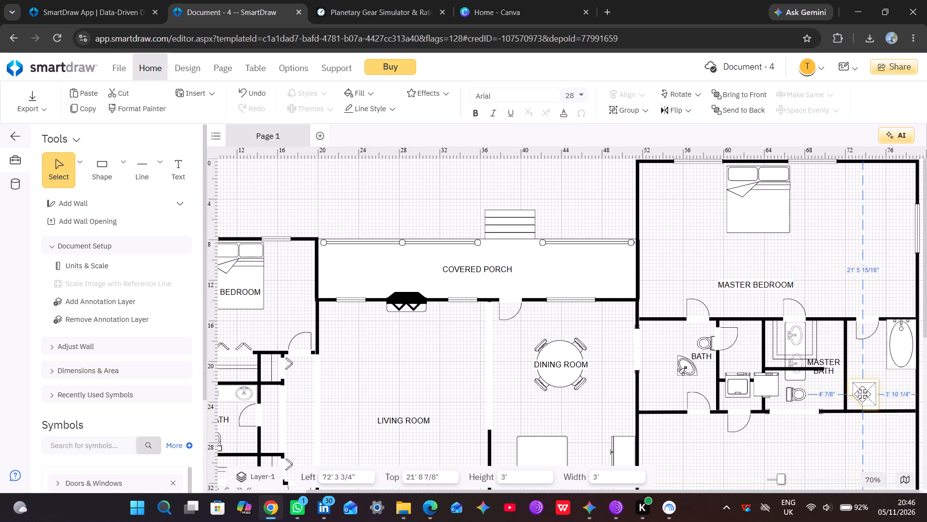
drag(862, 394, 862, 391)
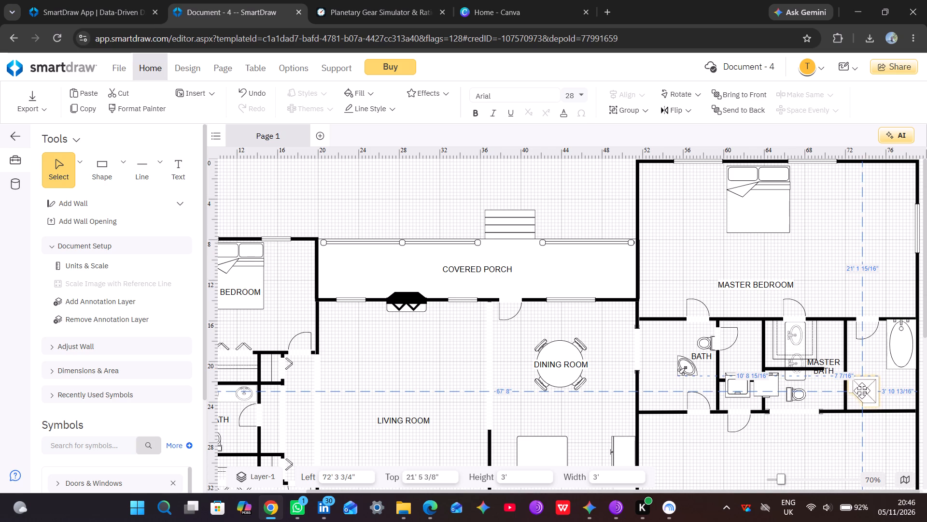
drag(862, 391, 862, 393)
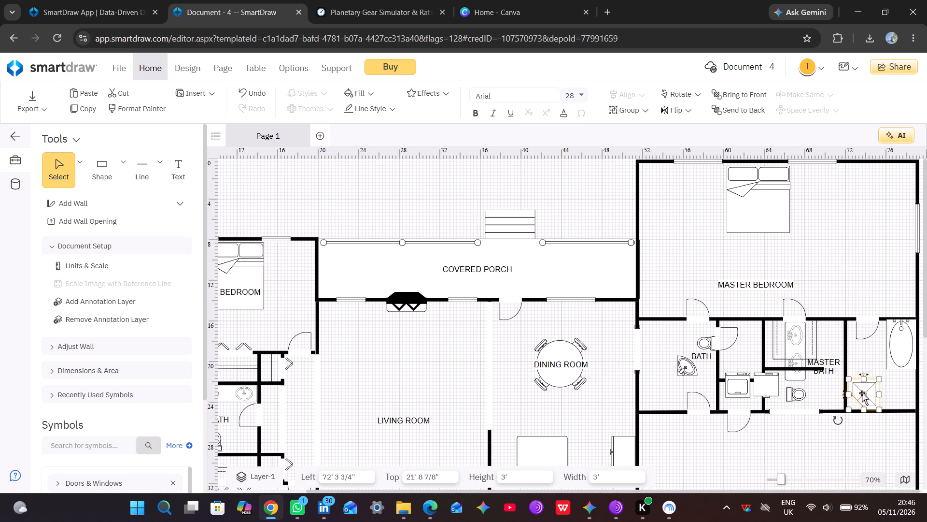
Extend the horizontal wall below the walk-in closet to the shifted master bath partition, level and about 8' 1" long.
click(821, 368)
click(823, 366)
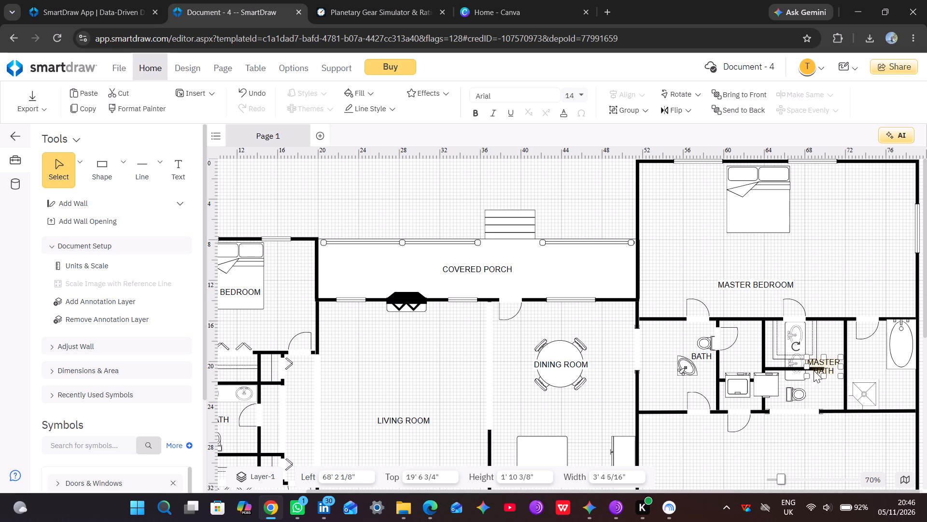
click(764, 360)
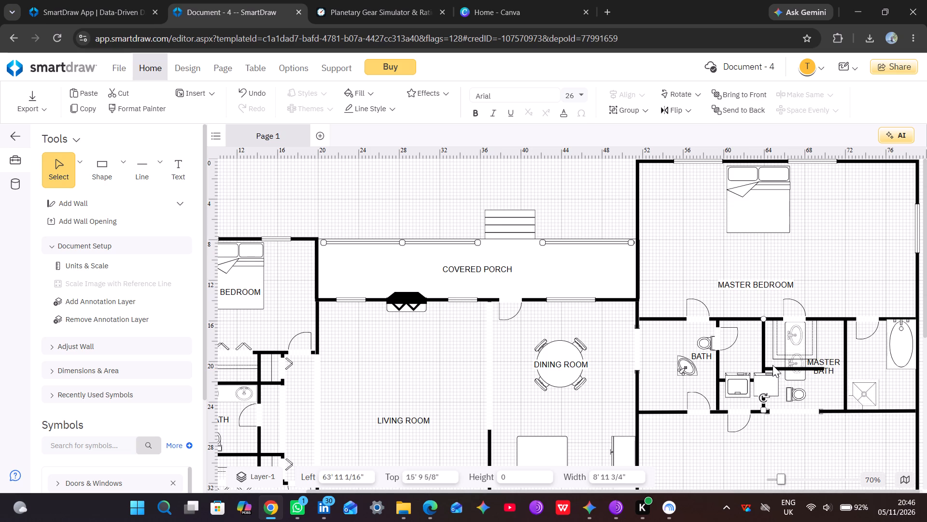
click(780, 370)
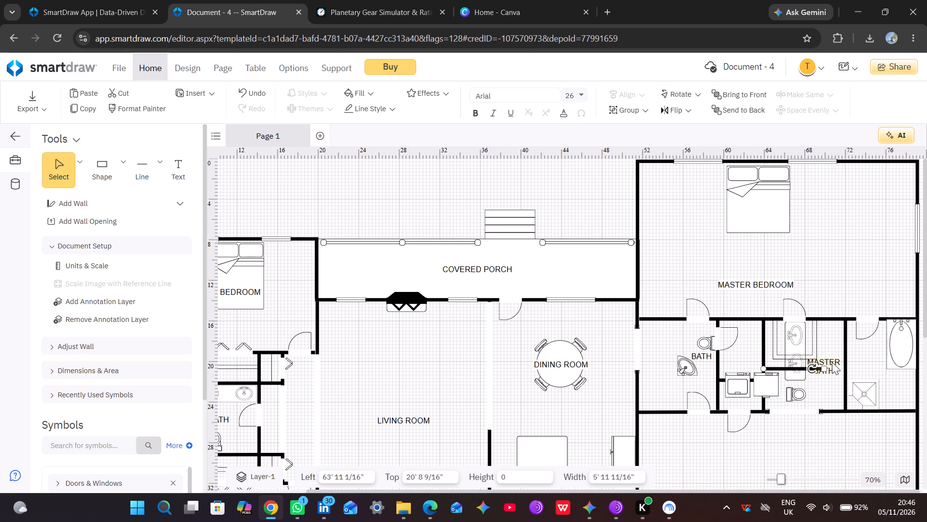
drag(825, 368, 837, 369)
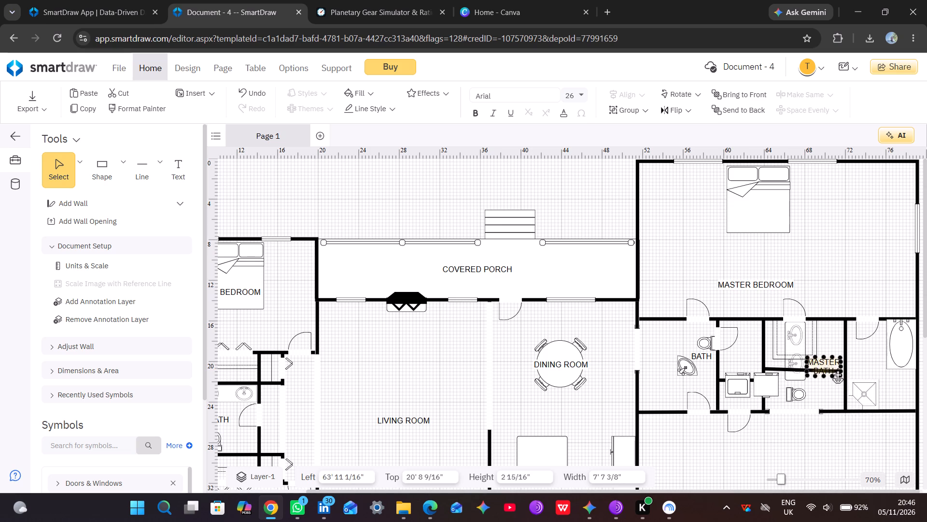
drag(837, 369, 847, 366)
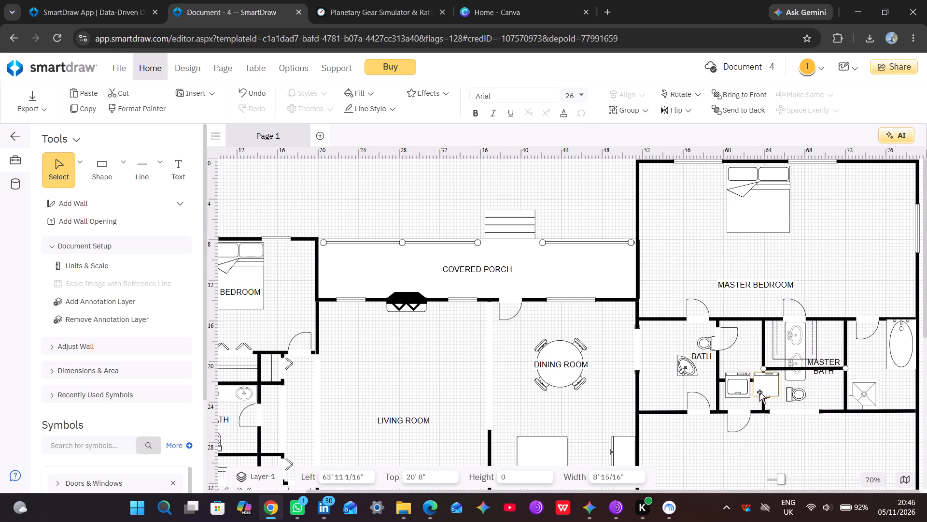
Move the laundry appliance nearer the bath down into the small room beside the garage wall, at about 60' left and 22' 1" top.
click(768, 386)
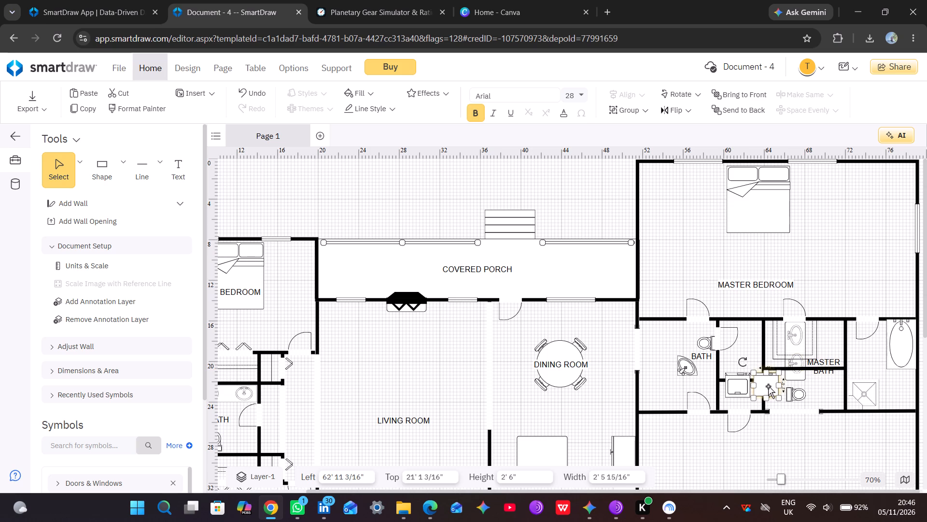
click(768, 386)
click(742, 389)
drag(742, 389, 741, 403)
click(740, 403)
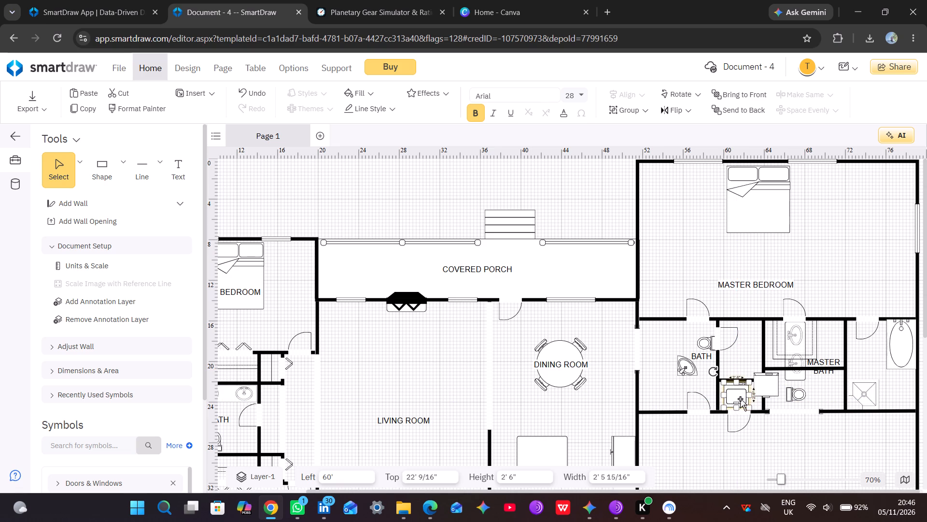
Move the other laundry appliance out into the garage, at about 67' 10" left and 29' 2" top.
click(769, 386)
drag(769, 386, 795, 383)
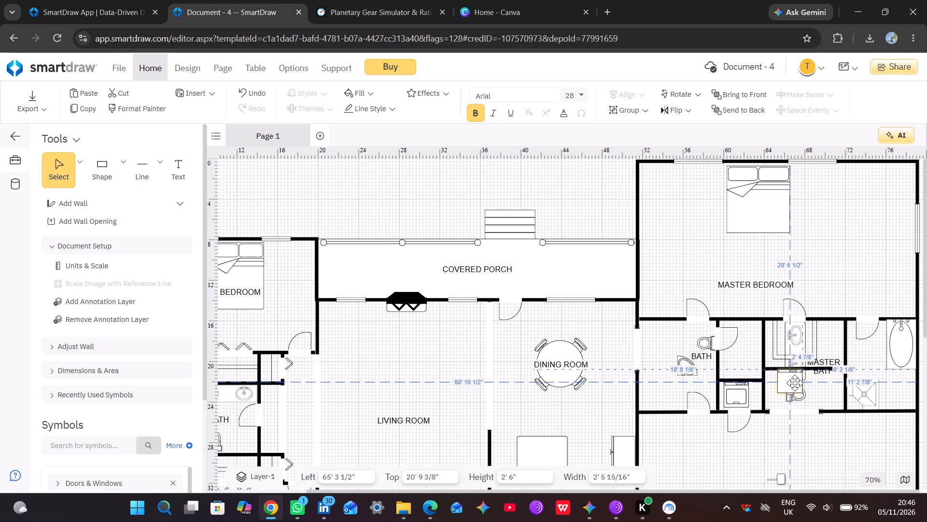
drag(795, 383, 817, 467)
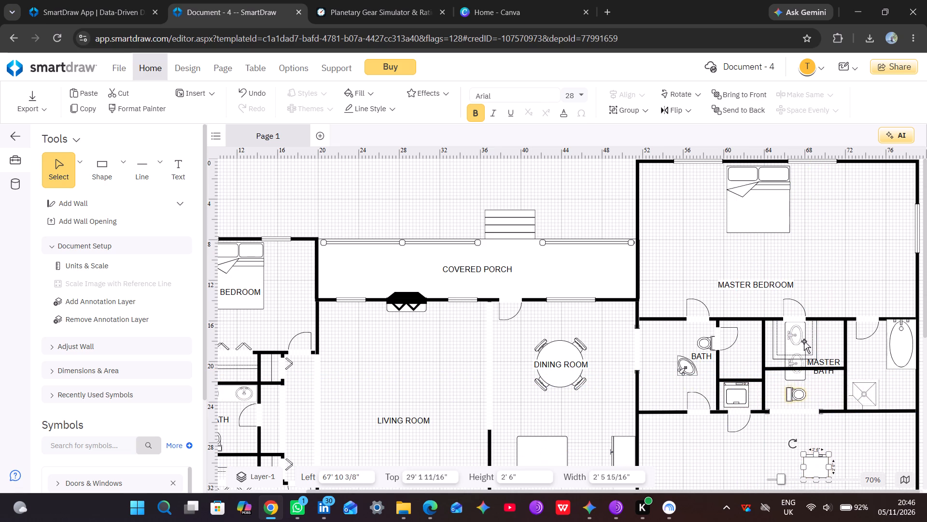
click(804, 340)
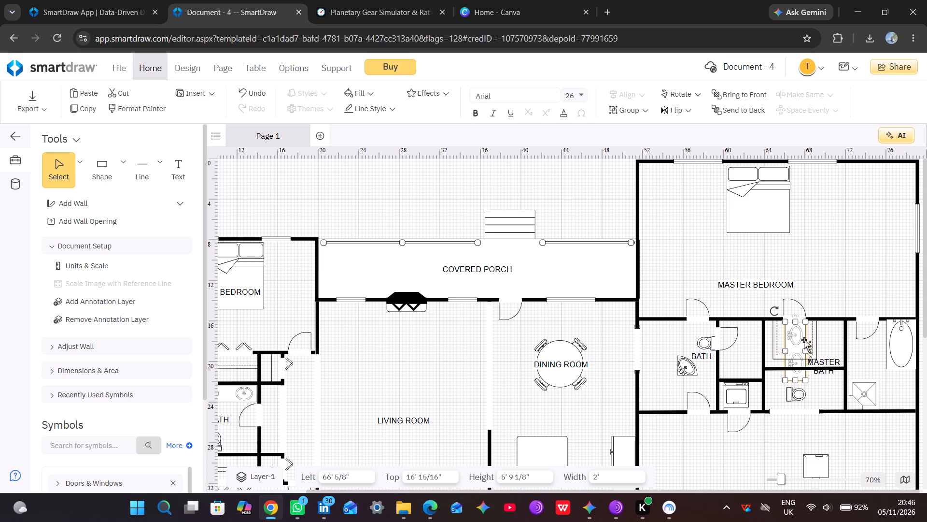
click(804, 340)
Undo all the wall and fixture edits, back to the original Ranch House Plan layout.
click(246, 88)
click(246, 89)
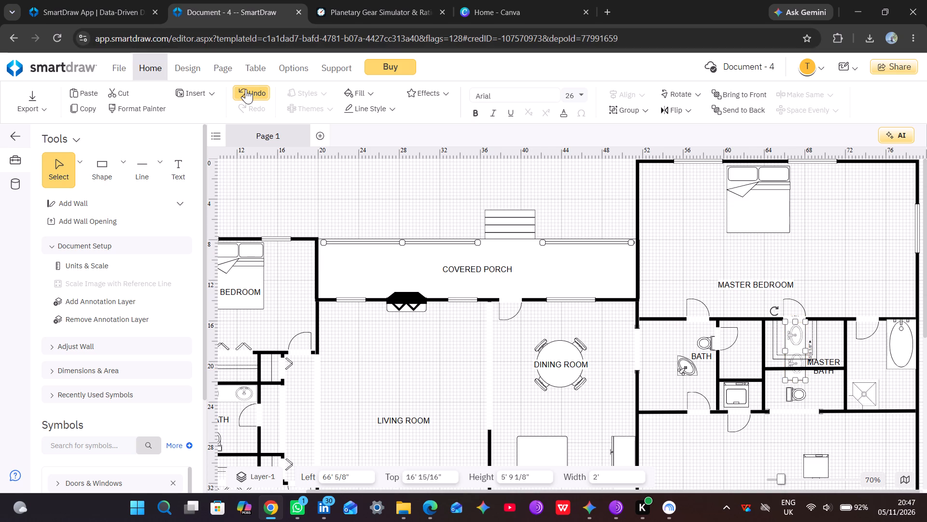
triple_click(246, 89)
double_click(246, 89)
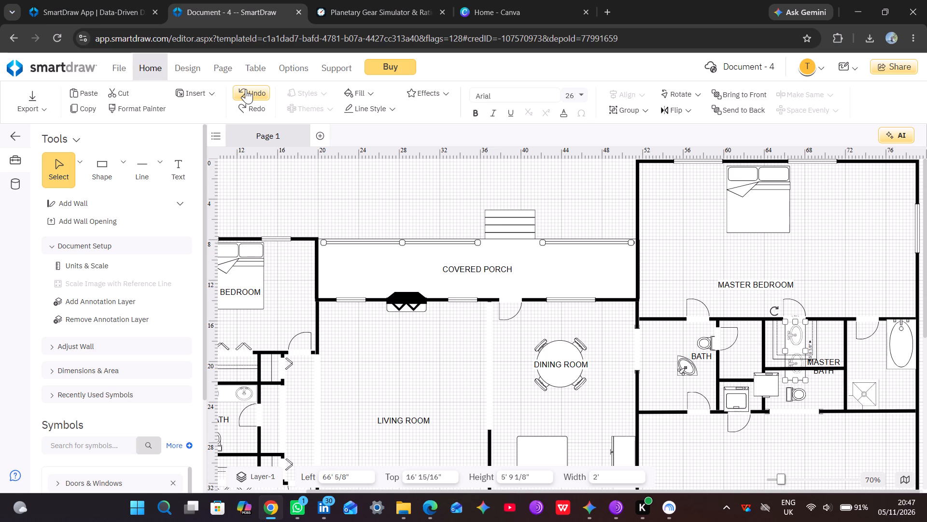
click(246, 89)
click(246, 89)
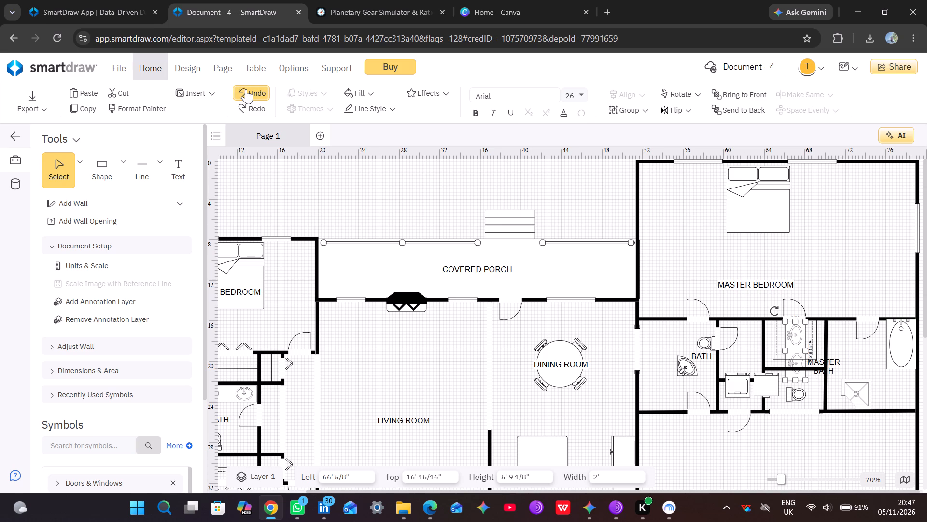
click(246, 89)
triple_click(246, 89)
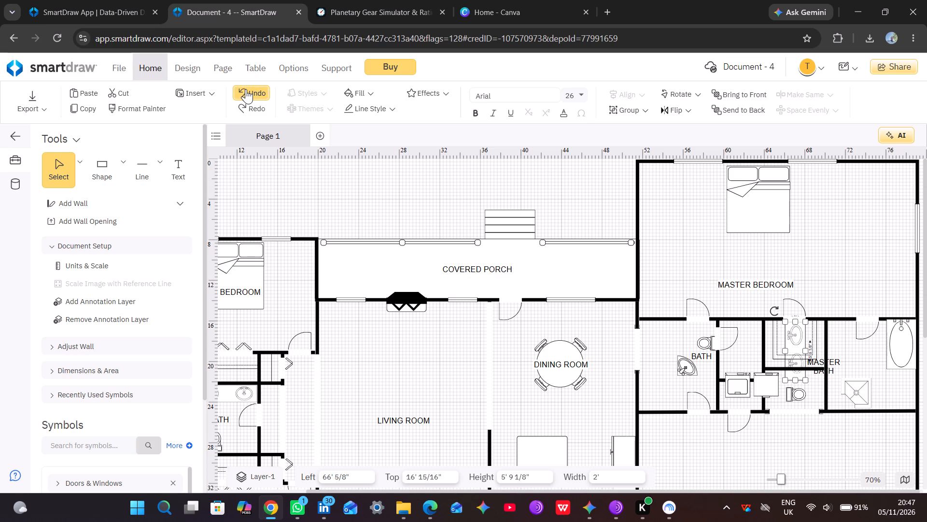
double_click(246, 89)
click(246, 89)
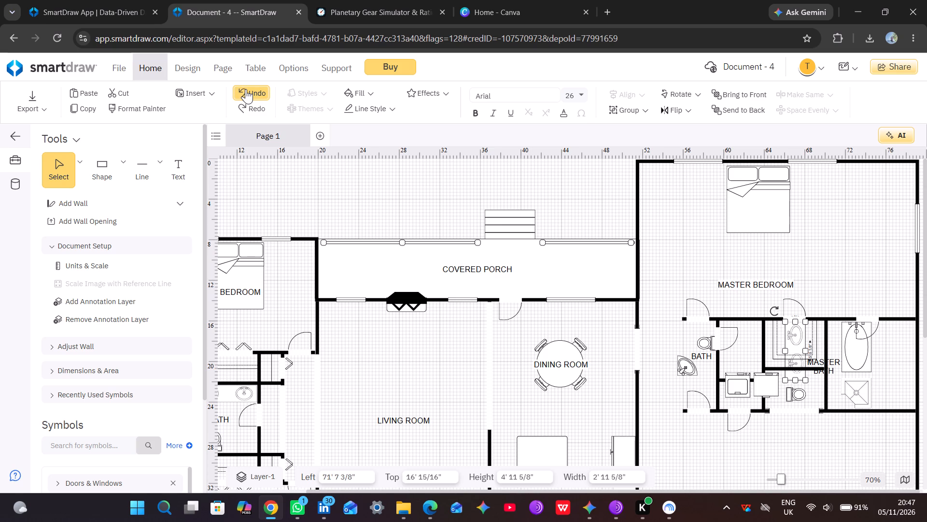
click(246, 89)
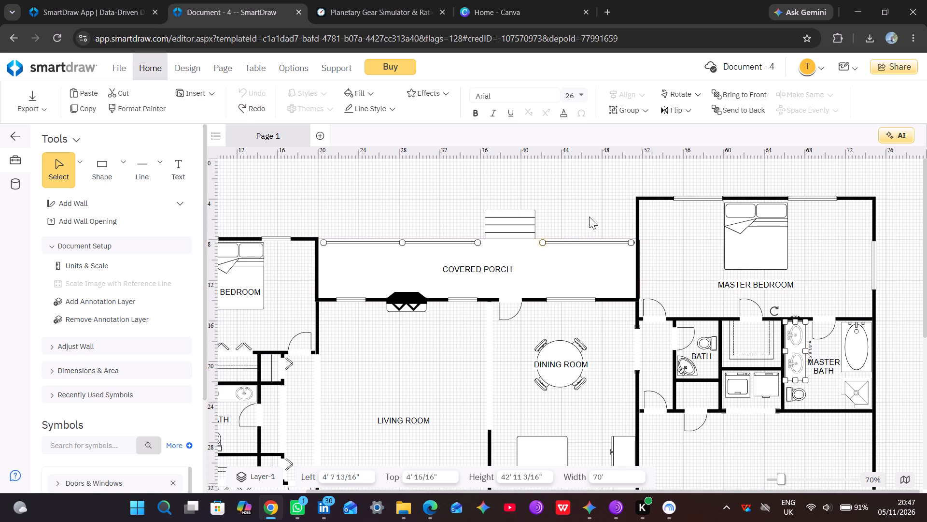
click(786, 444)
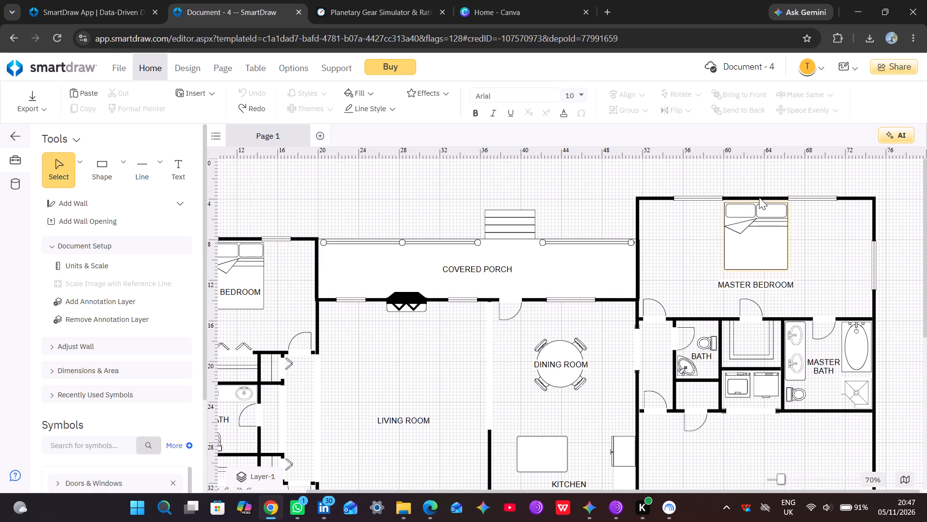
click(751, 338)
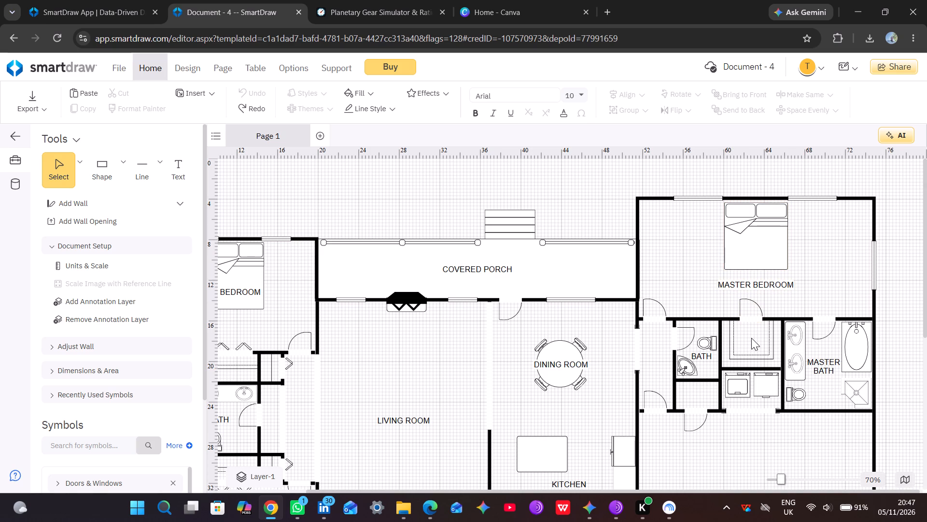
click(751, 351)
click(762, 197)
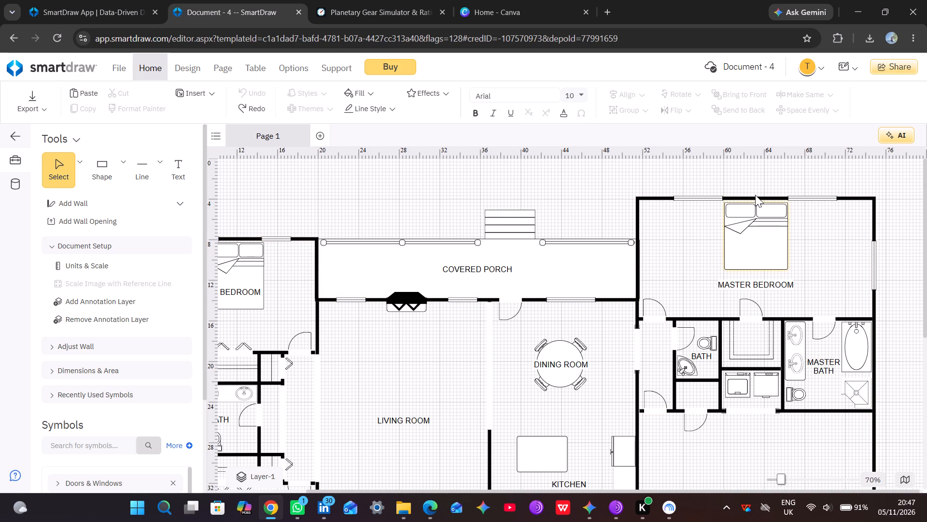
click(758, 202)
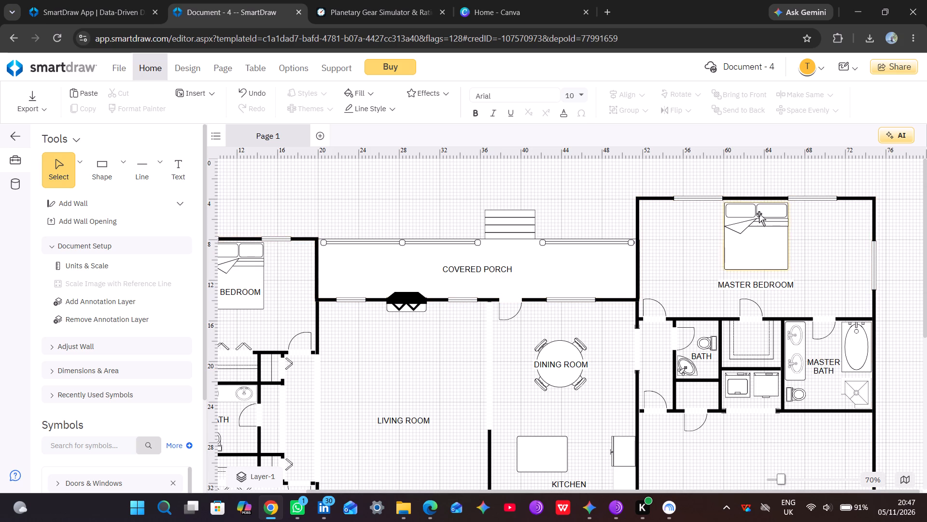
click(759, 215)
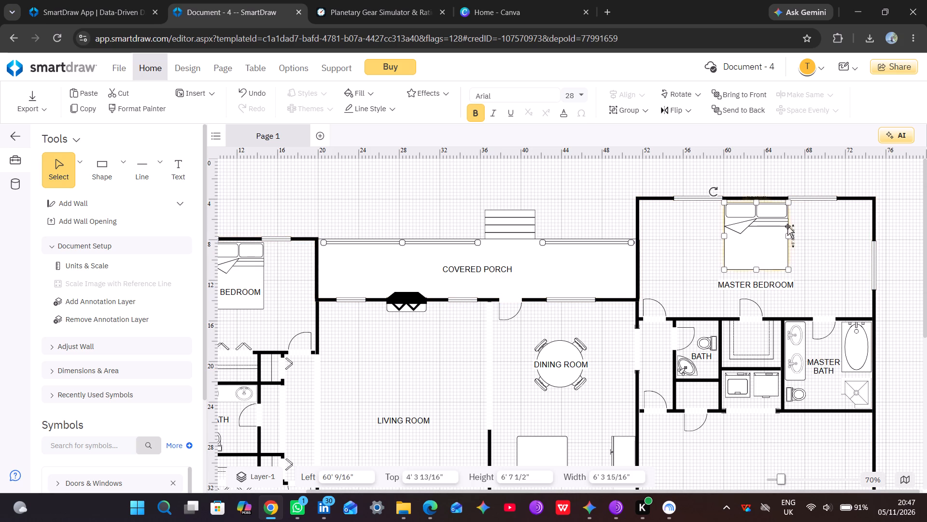
Extend the master bedroom upward by moving its upper exterior wall to about the 0' ruler mark.
click(874, 227)
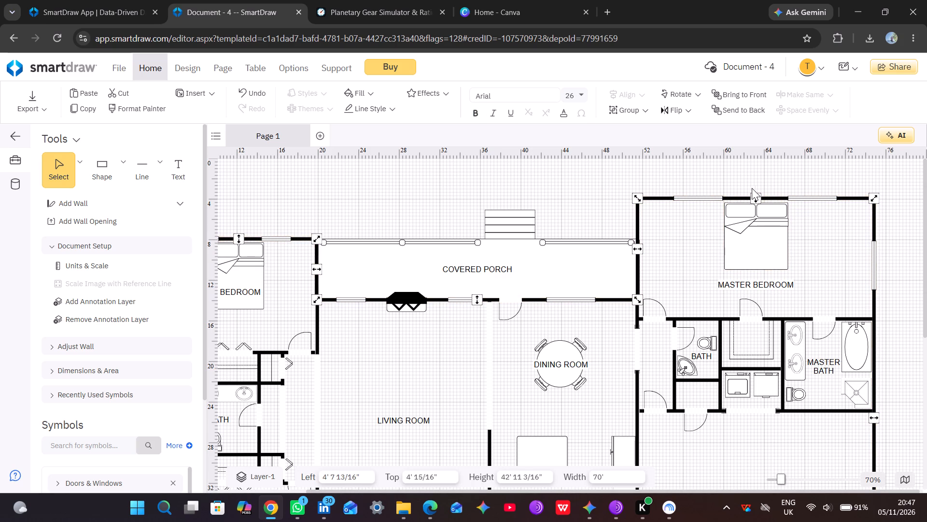
drag(753, 195, 753, 159)
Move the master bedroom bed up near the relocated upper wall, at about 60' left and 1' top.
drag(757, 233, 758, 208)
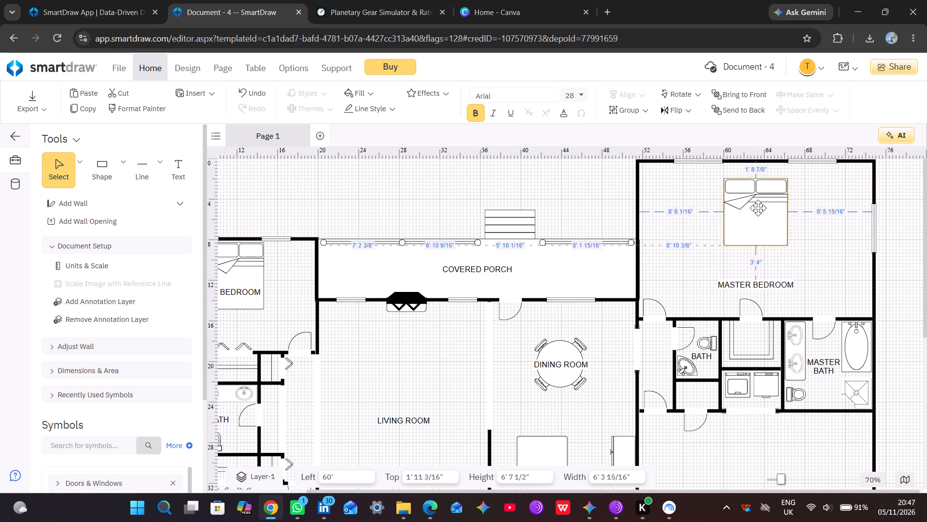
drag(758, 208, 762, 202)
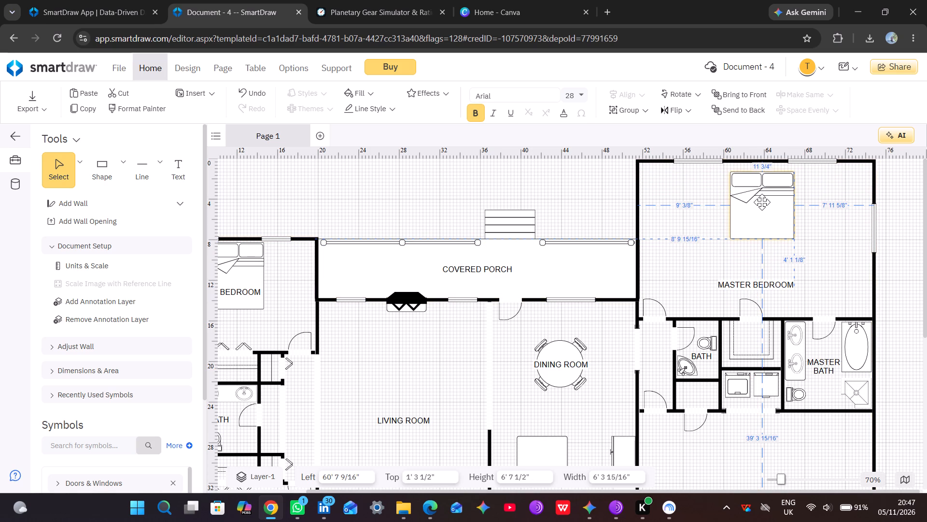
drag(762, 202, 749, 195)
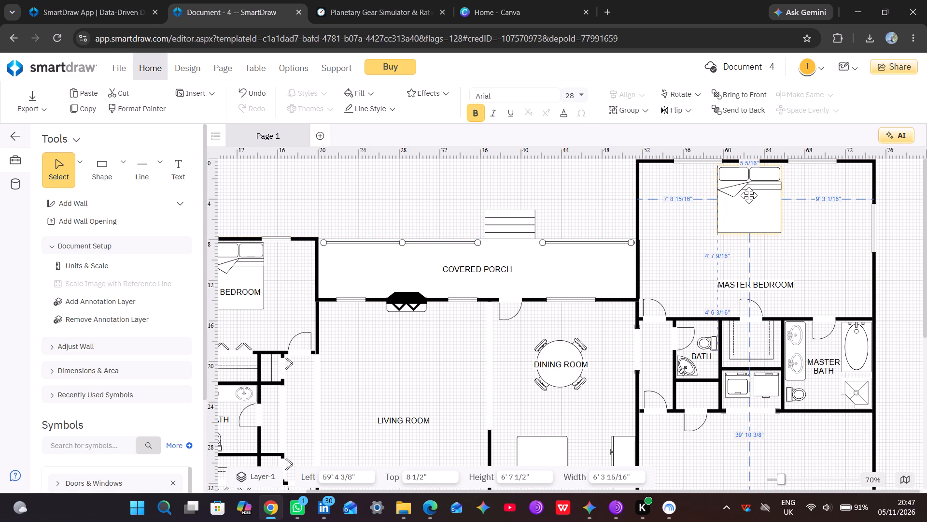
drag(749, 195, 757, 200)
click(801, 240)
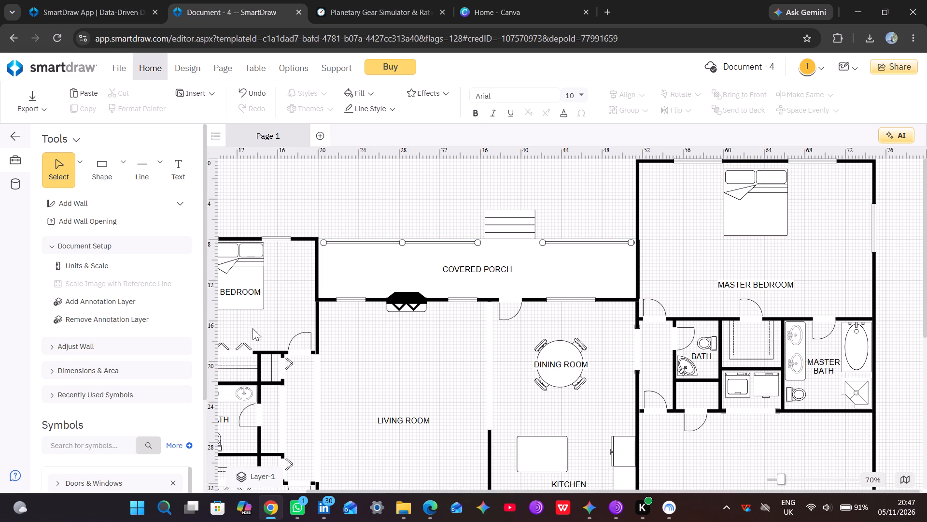
Place a Round Coffee Table from the Tables symbols in the master bedroom, at about 57' 2" left and 11' 4" top.
scroll(70, 286, down, 2)
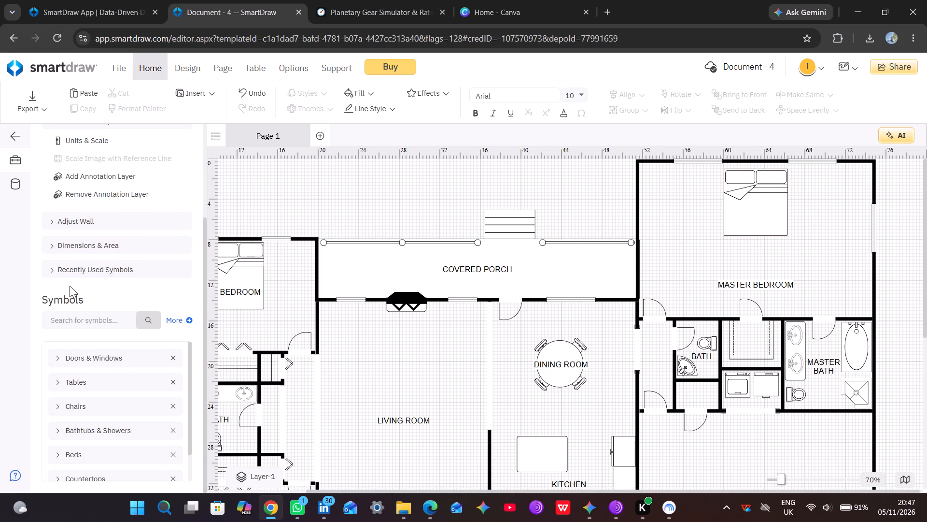
scroll(70, 286, down, 1)
click(127, 385)
click(152, 374)
click(60, 379)
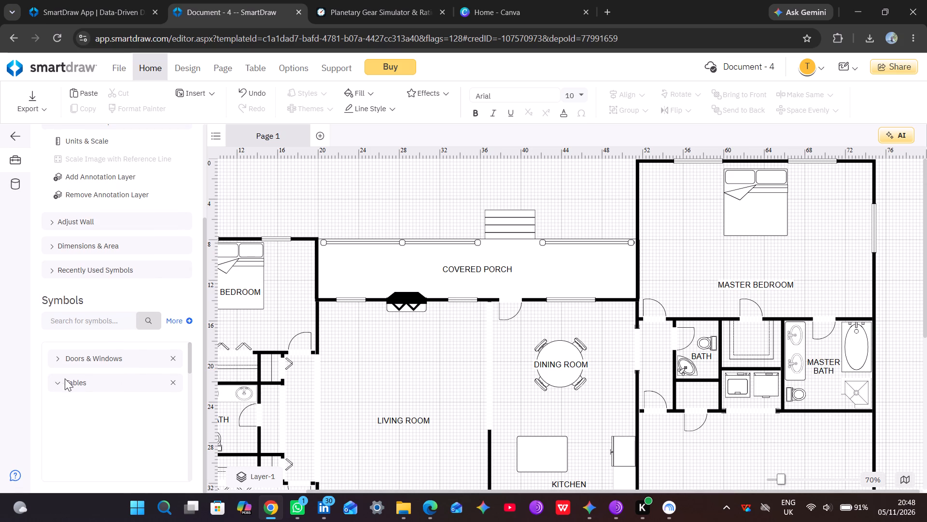
scroll(76, 377, down, 2)
scroll(76, 377, up, 1)
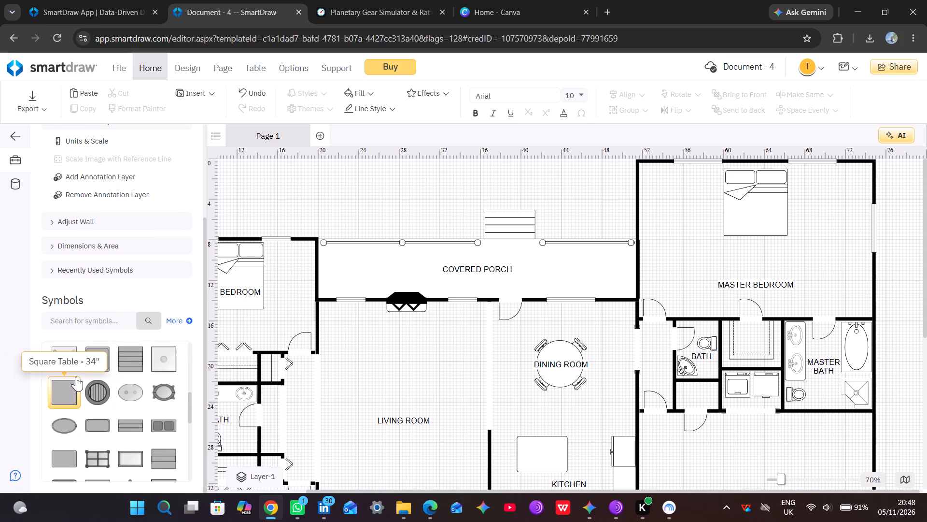
click(105, 394)
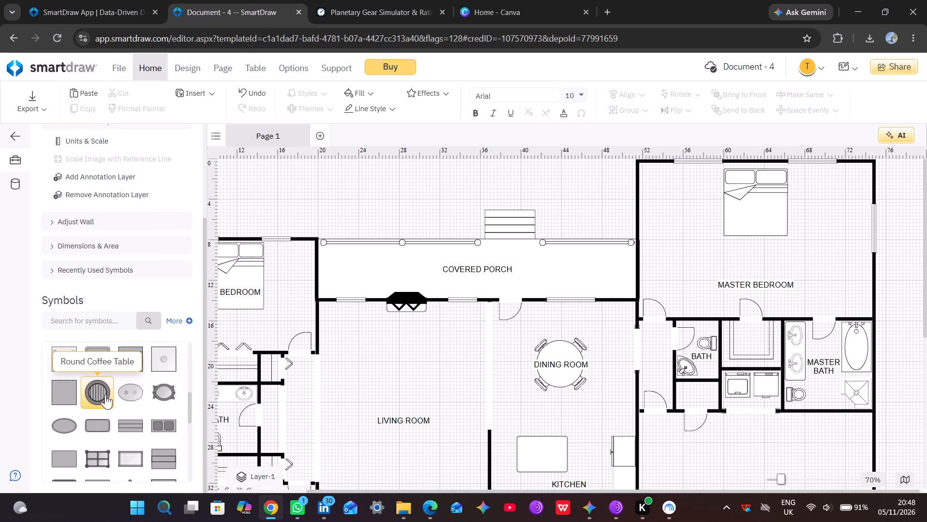
drag(105, 394, 451, 335)
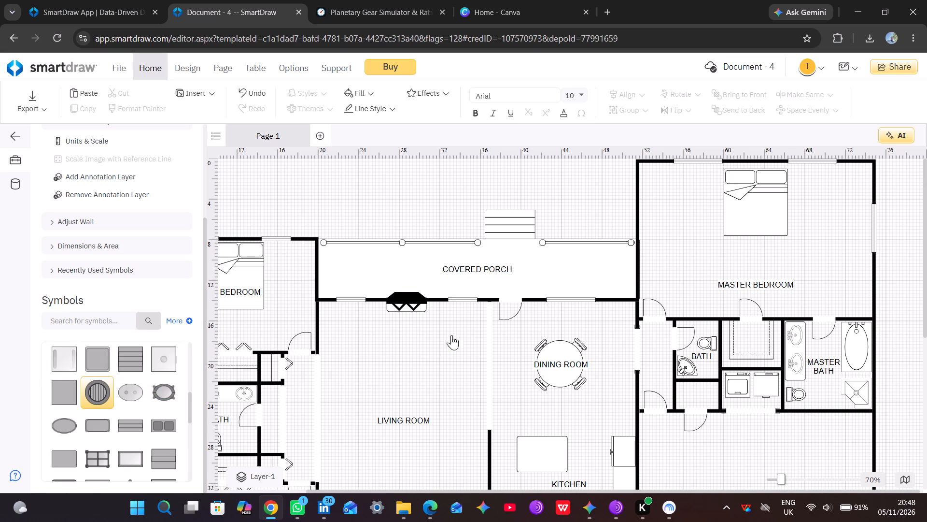
drag(451, 335, 710, 290)
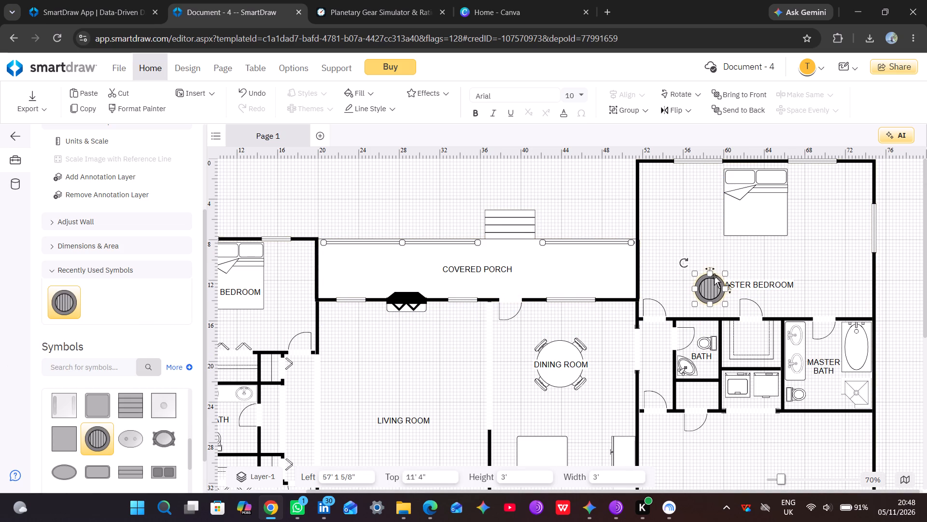
Enlarge the coffee table to about 4' 8" high by 4' 2" wide and move it to about 69' 10" left, 2' top.
drag(712, 273, 708, 258)
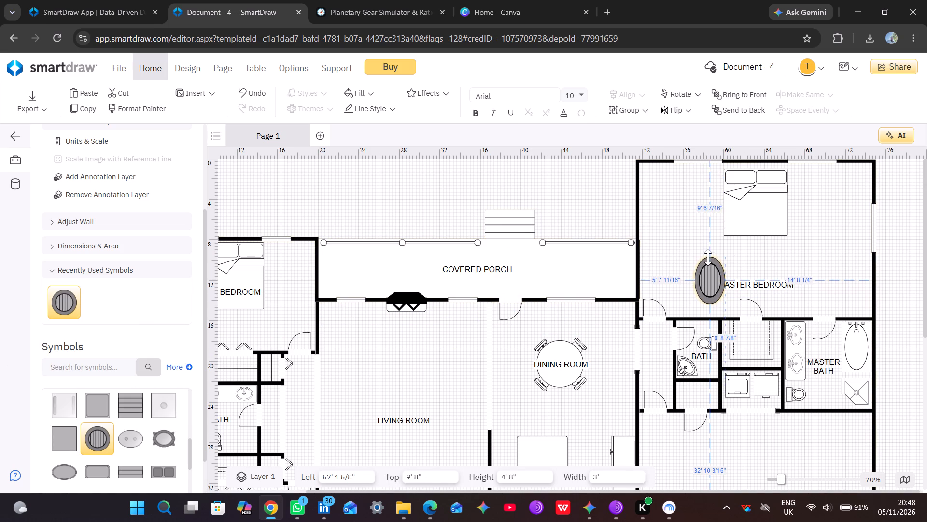
drag(724, 278, 738, 277)
drag(714, 279, 715, 280)
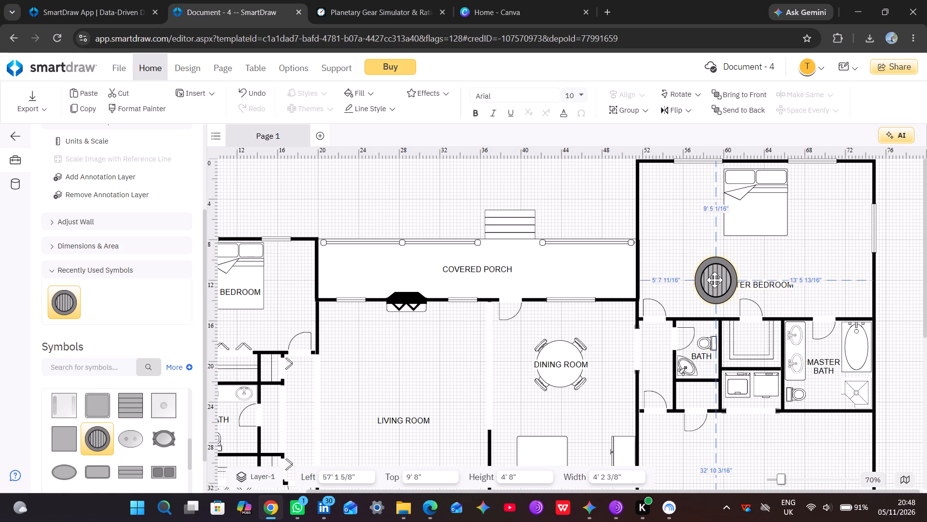
drag(715, 280, 835, 290)
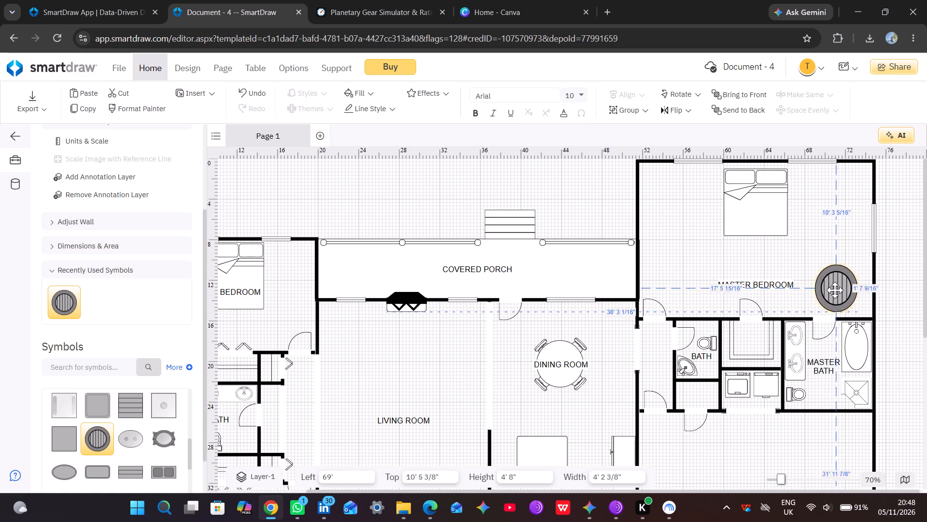
drag(835, 290, 844, 211)
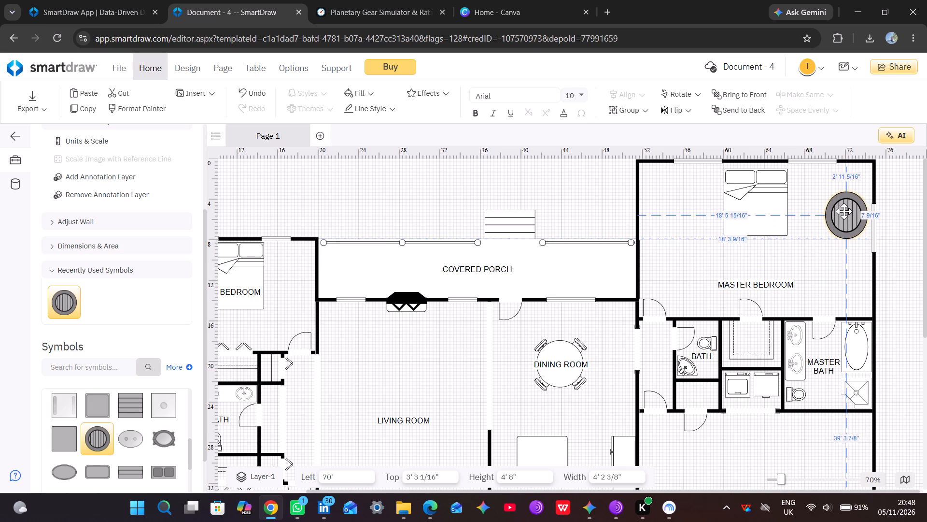
drag(844, 211, 842, 201)
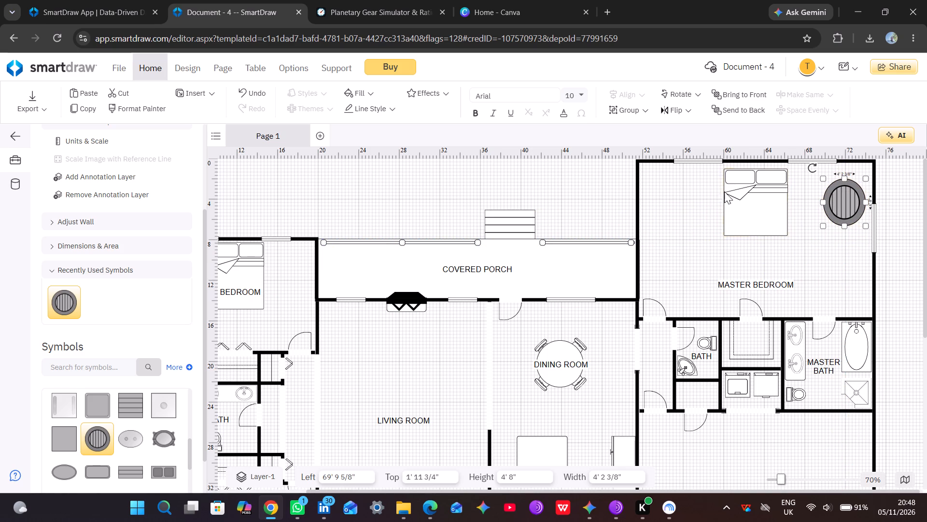
Rotate the master bed a quarter turn counterclockwise and set its headboard against the left wall, at about 52' 4" left, 1' 10" top.
click(733, 193)
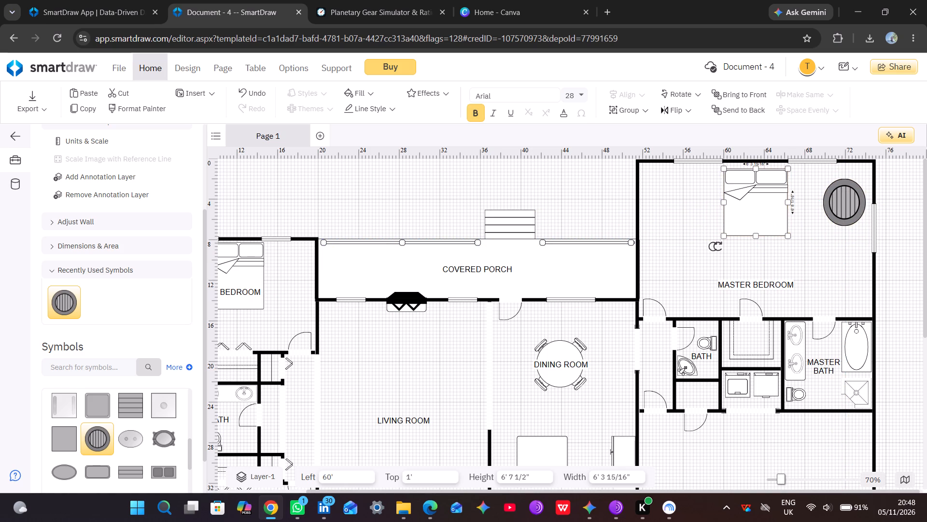
click(712, 250)
drag(712, 250, 784, 232)
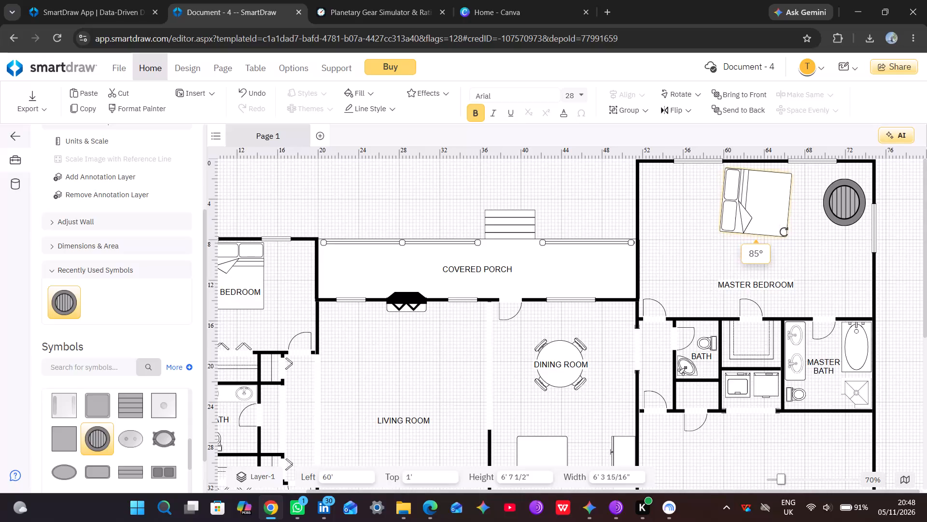
drag(784, 232, 783, 227)
drag(769, 207, 698, 219)
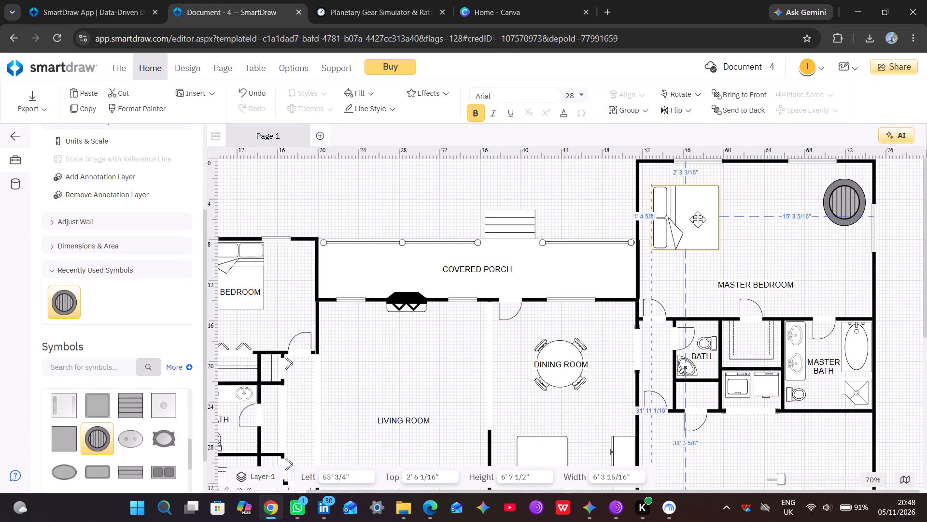
drag(698, 219, 693, 215)
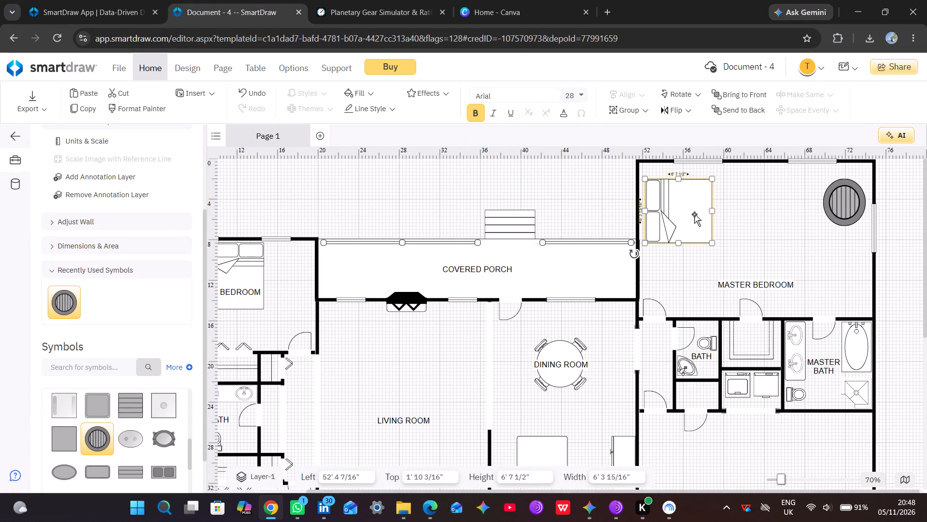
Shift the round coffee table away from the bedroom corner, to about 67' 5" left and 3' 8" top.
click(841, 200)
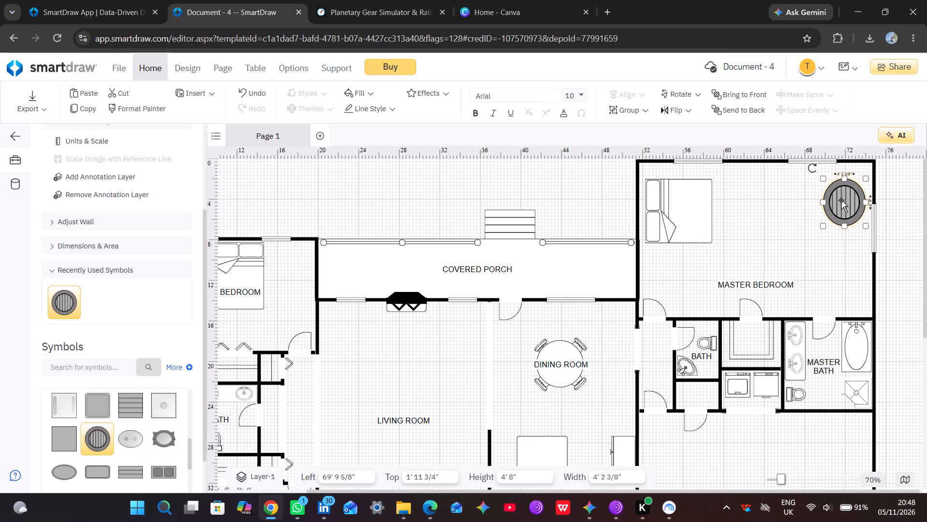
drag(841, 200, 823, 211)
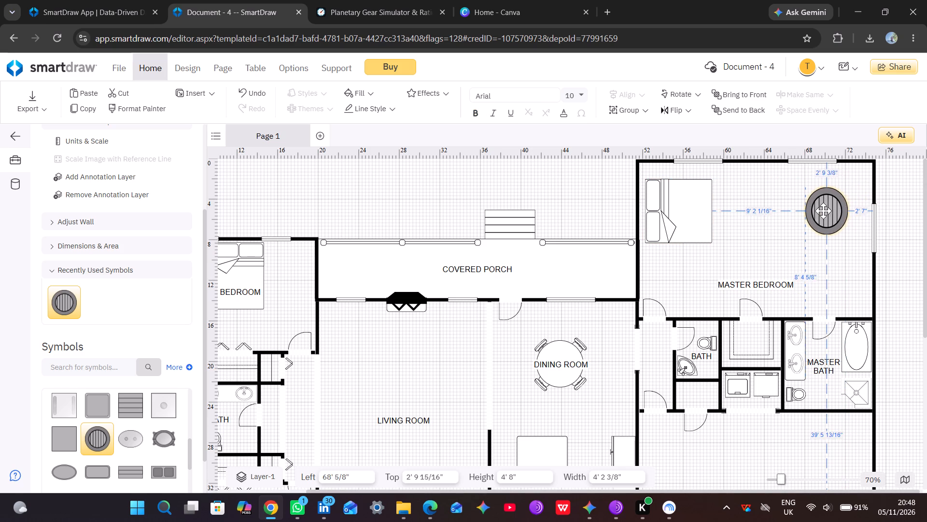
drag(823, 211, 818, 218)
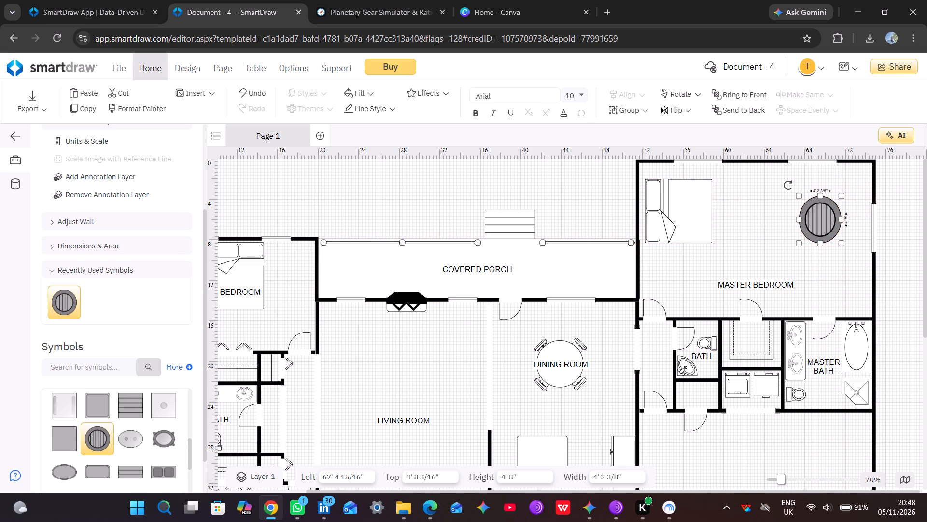
Place a Rolling Executive Chair from the Chairs symbols above the coffee table, at about 68' 6" left and 8" top.
scroll(112, 374, down, 1)
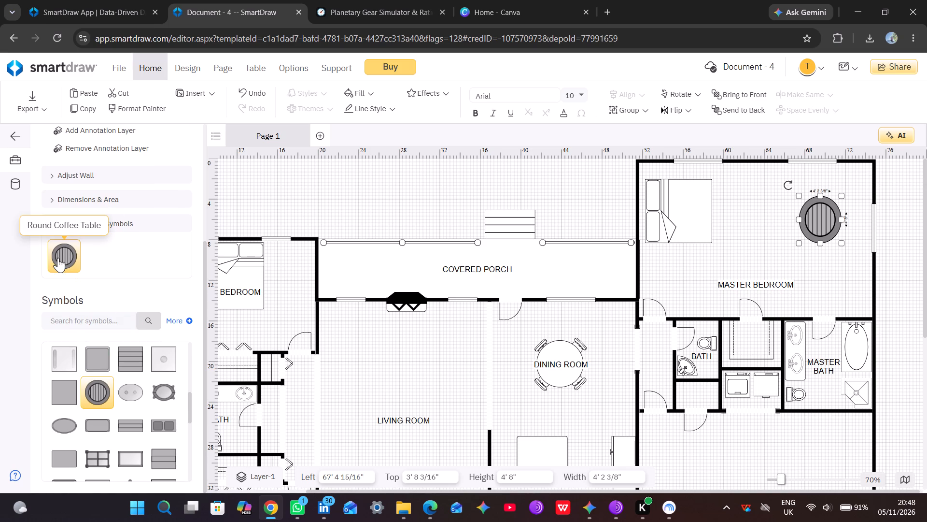
click(52, 222)
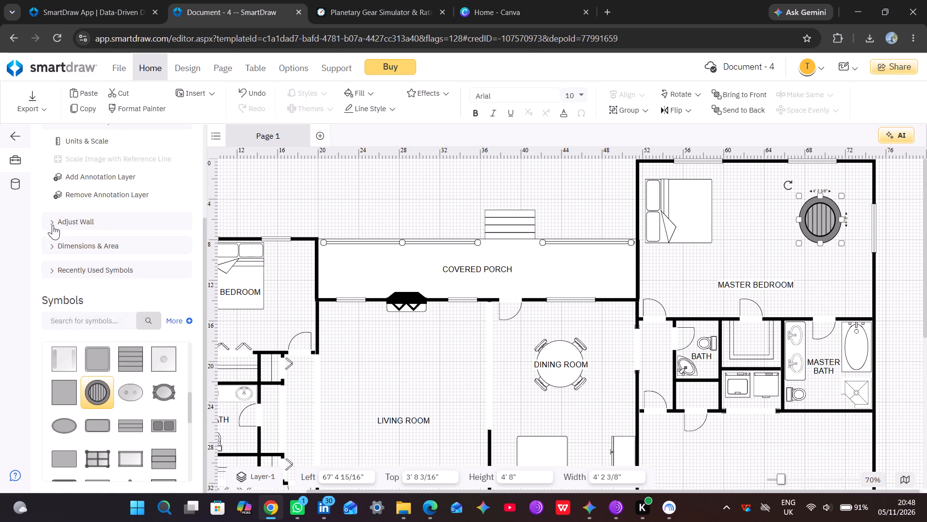
scroll(107, 300, down, 4)
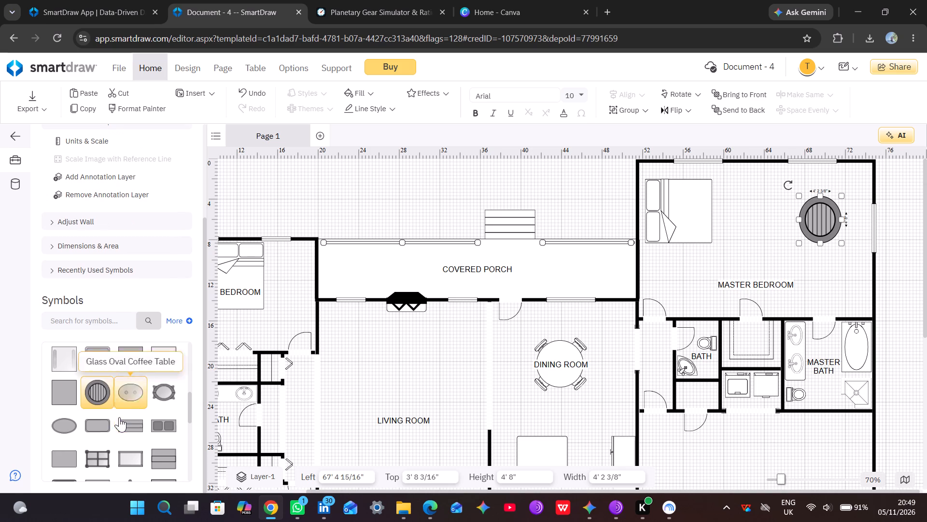
scroll(120, 417, down, 3)
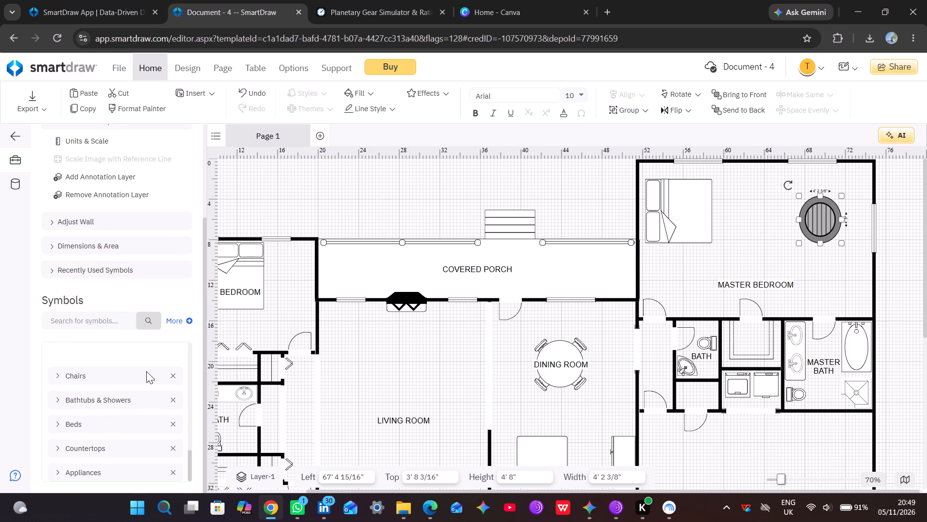
click(146, 371)
click(60, 377)
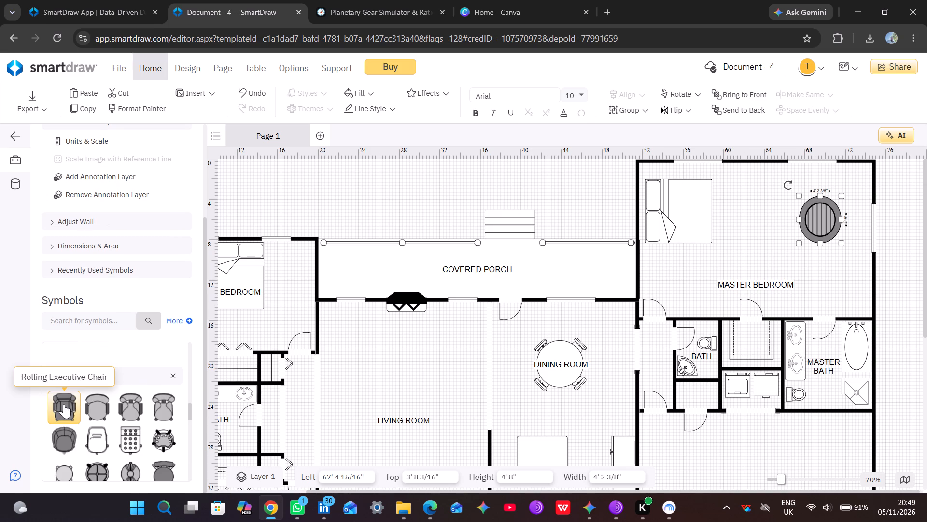
click(64, 404)
drag(64, 404, 506, 285)
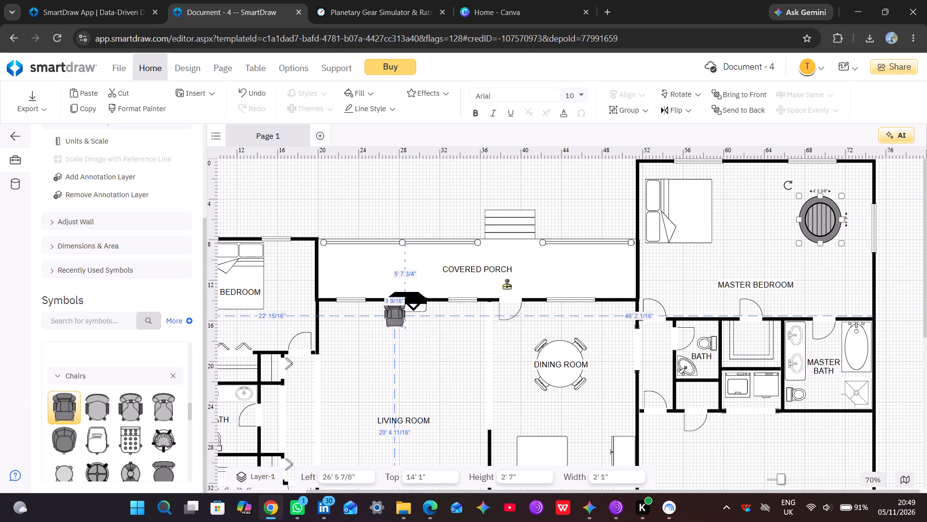
drag(506, 285, 809, 180)
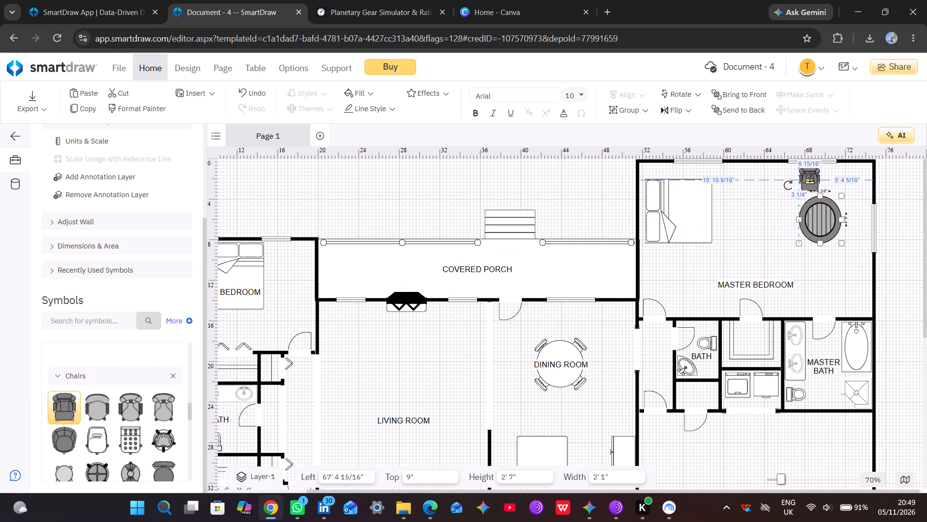
drag(809, 180, 820, 178)
Move the round coffee table further down the master bedroom, leaving a clear gap below the executive chair.
drag(814, 220, 816, 234)
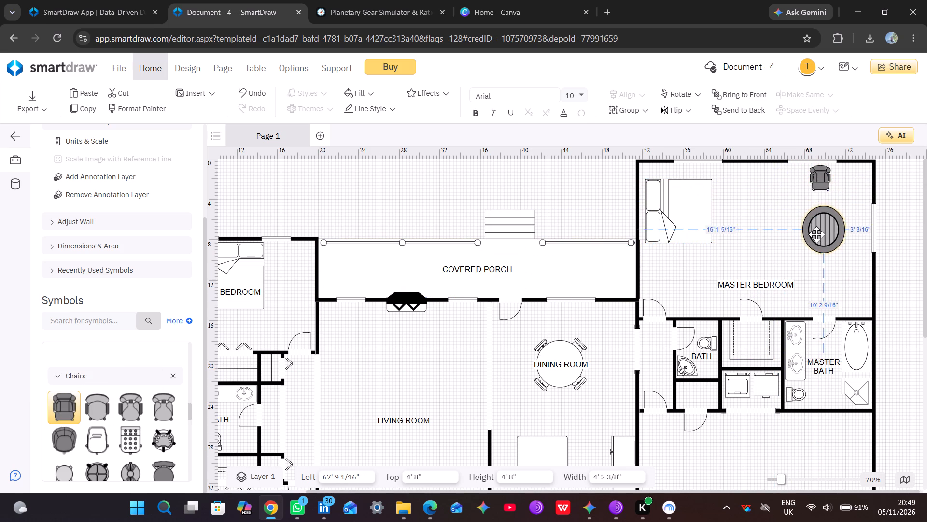
drag(816, 234, 821, 250)
Enlarge the executive chair to about 4' 3" high by 3' 5" wide and set it near the master bedroom's upper-right corner, about 70' 2" left, 8" top.
click(821, 182)
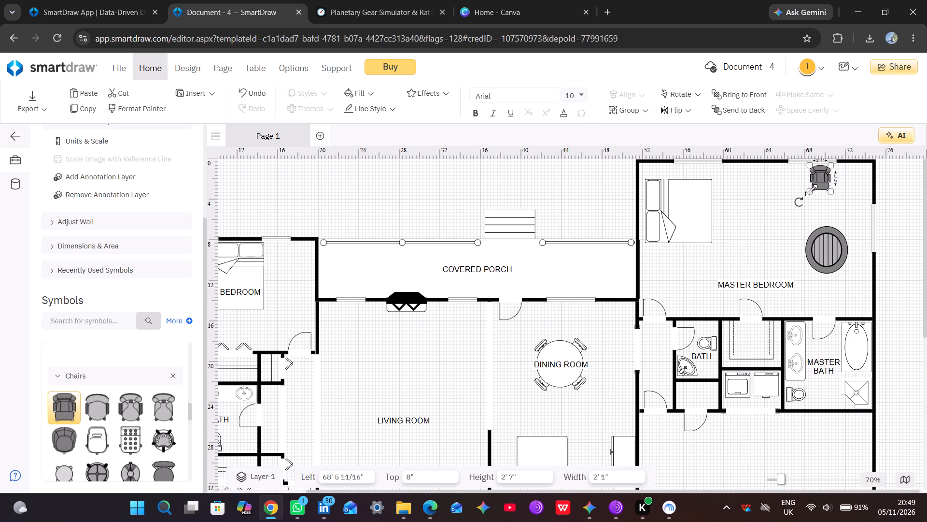
drag(810, 189, 793, 211)
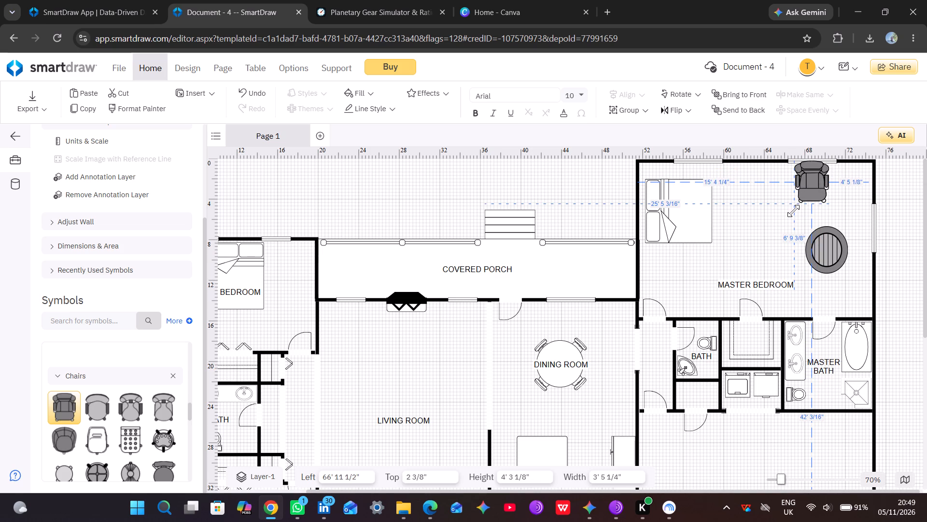
drag(813, 186, 829, 190)
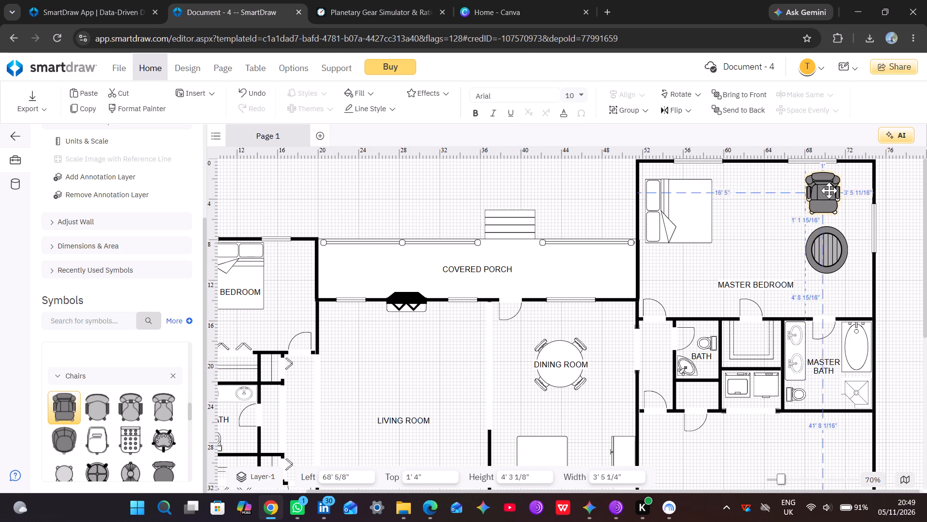
drag(829, 190, 843, 177)
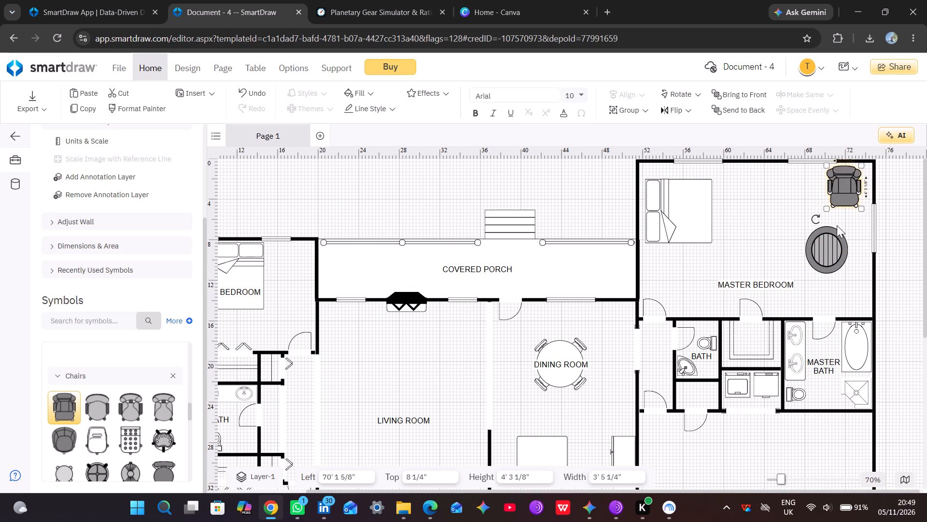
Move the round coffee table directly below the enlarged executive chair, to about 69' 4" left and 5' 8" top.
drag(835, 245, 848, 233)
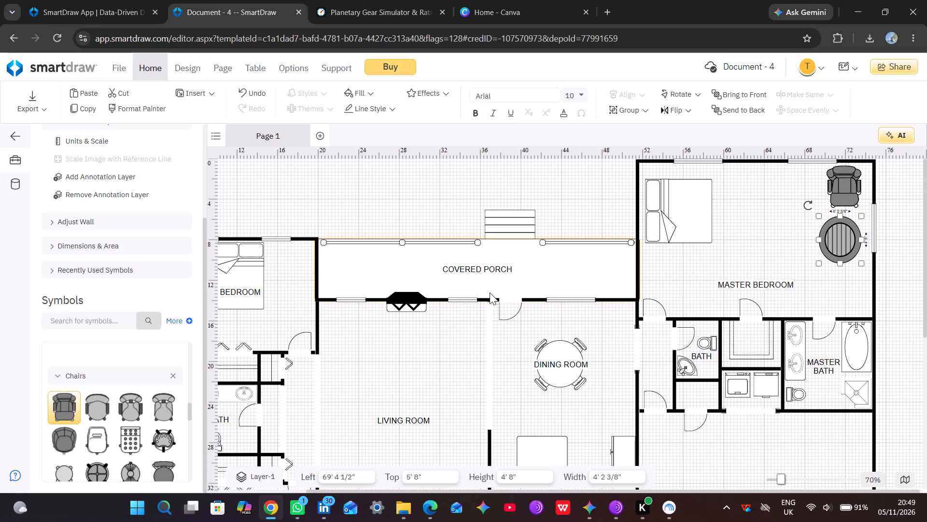
Place a Round Glass End Table below the master bed beside the left wall, at about 51' 8" left and 11' 2" top.
click(60, 377)
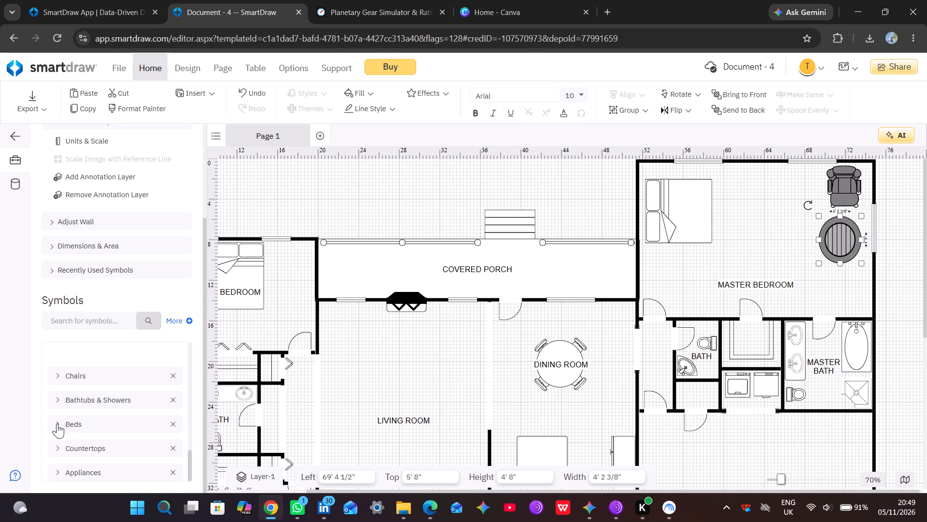
scroll(69, 405, up, 1)
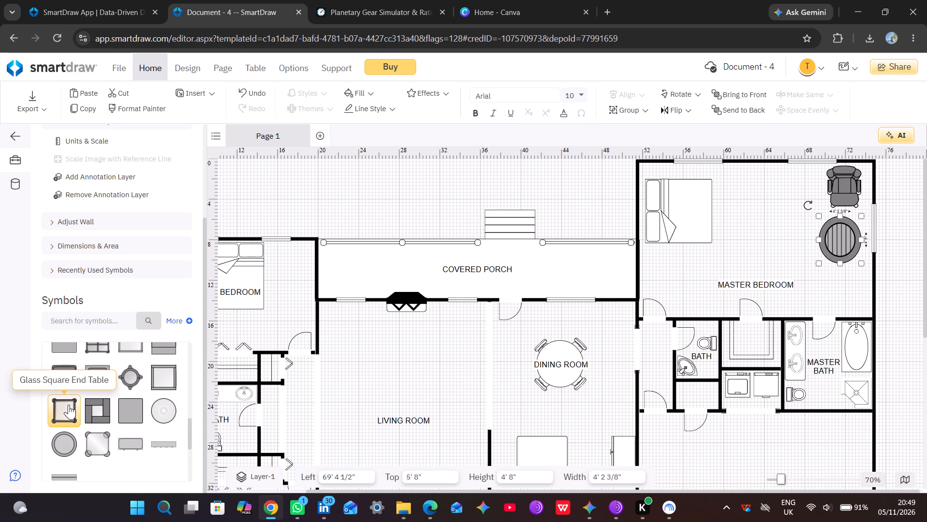
scroll(69, 405, up, 2)
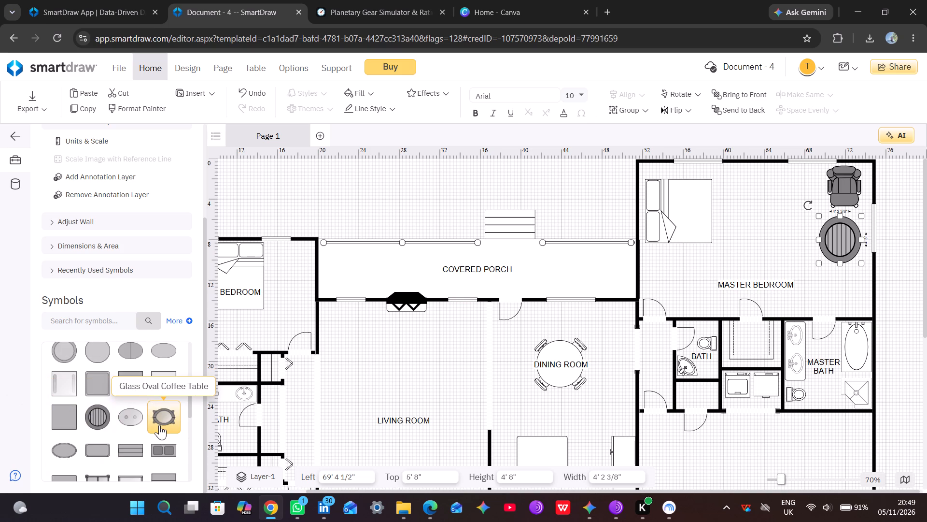
scroll(159, 425, down, 1)
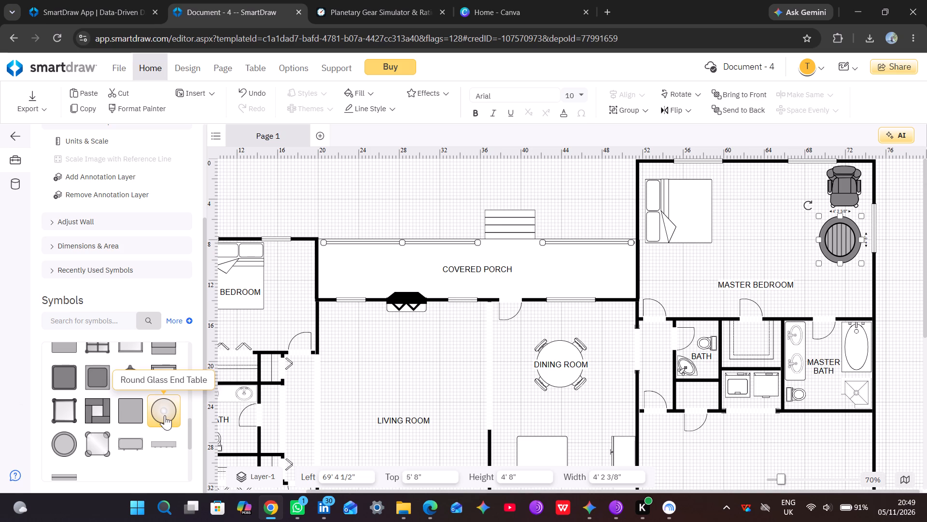
double_click(165, 415)
drag(165, 415, 651, 281)
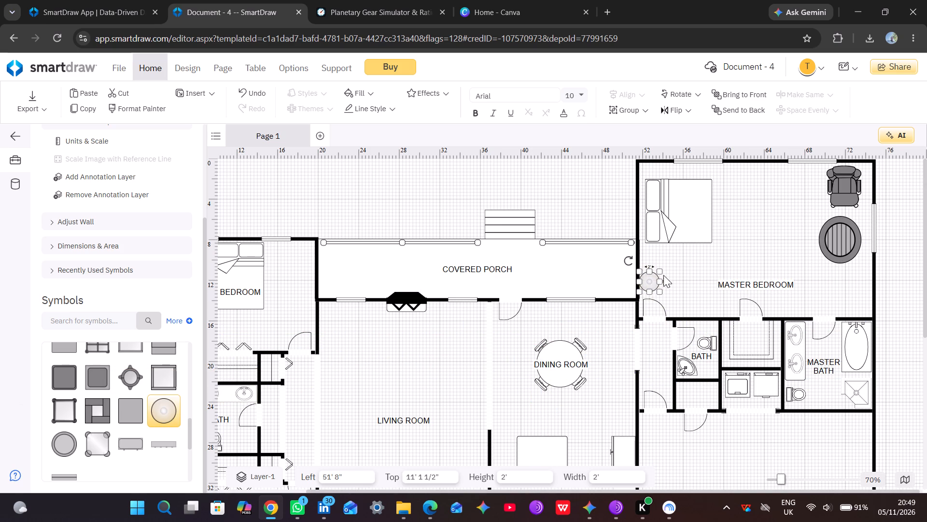
Enlarge the glass end table to a circle about 3' 6" across and move it to about 52' 2" left, 9' 2" top.
drag(661, 281, 678, 275)
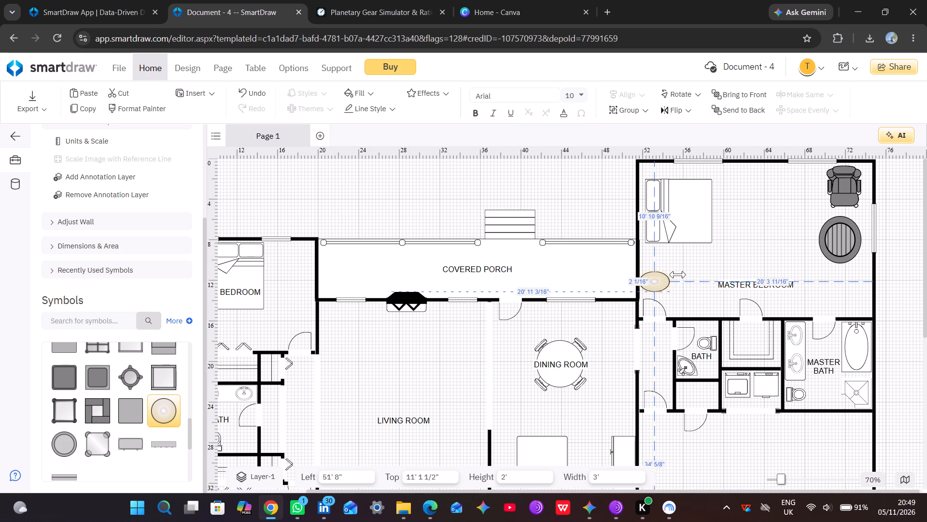
drag(678, 275, 685, 274)
drag(661, 269, 660, 262)
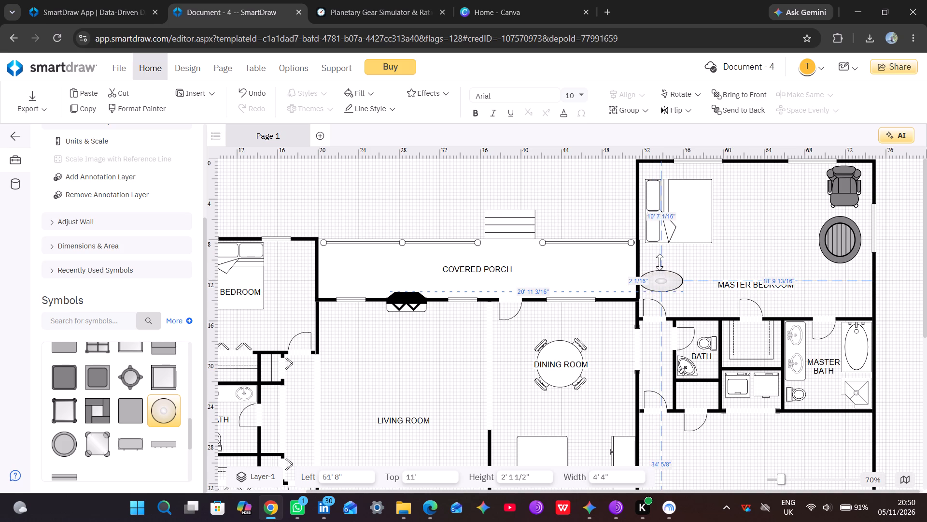
drag(660, 262, 658, 257)
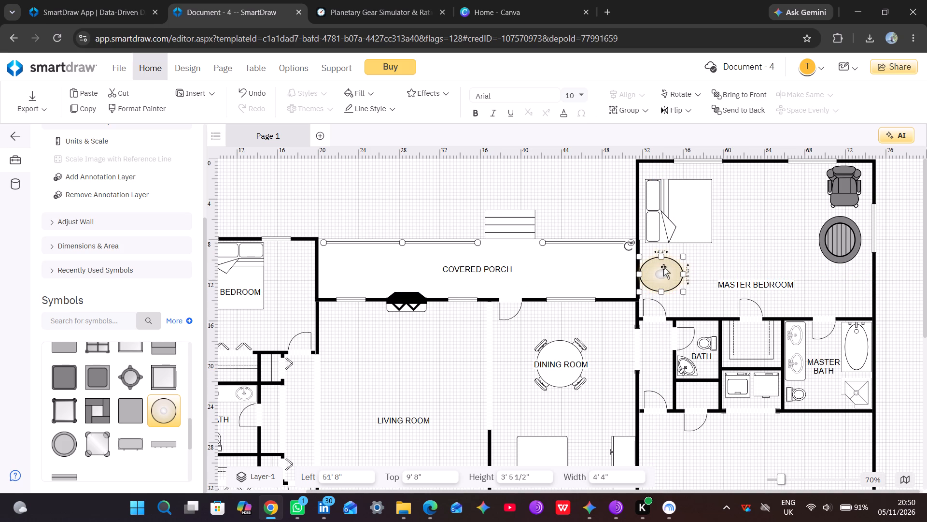
drag(663, 267, 669, 261)
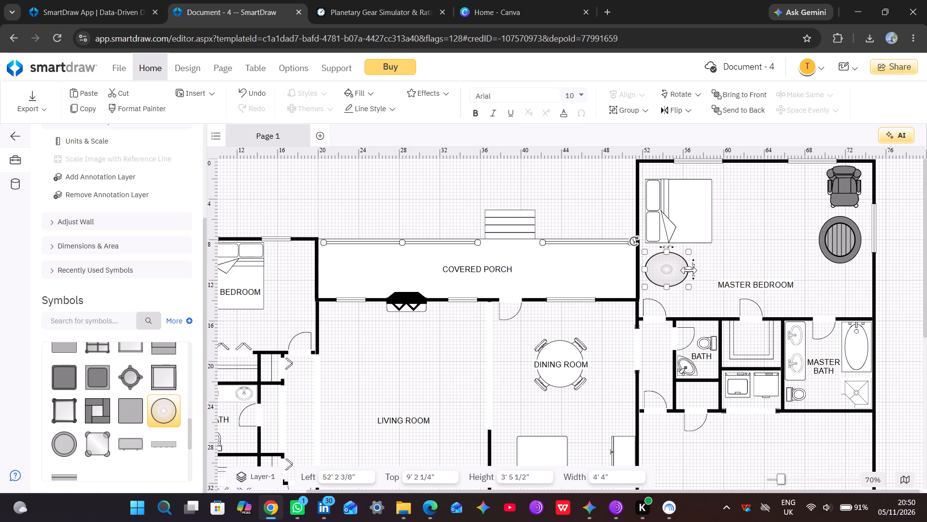
drag(689, 270, 679, 272)
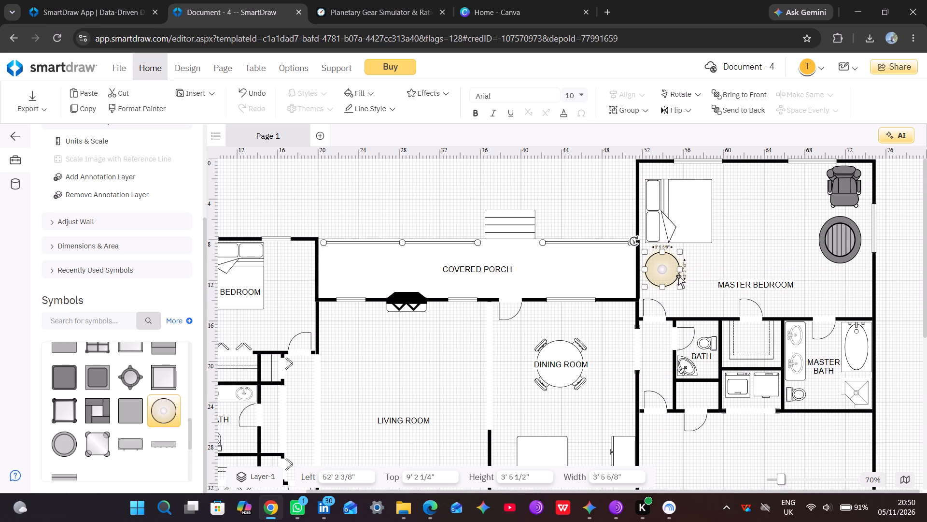
click(781, 259)
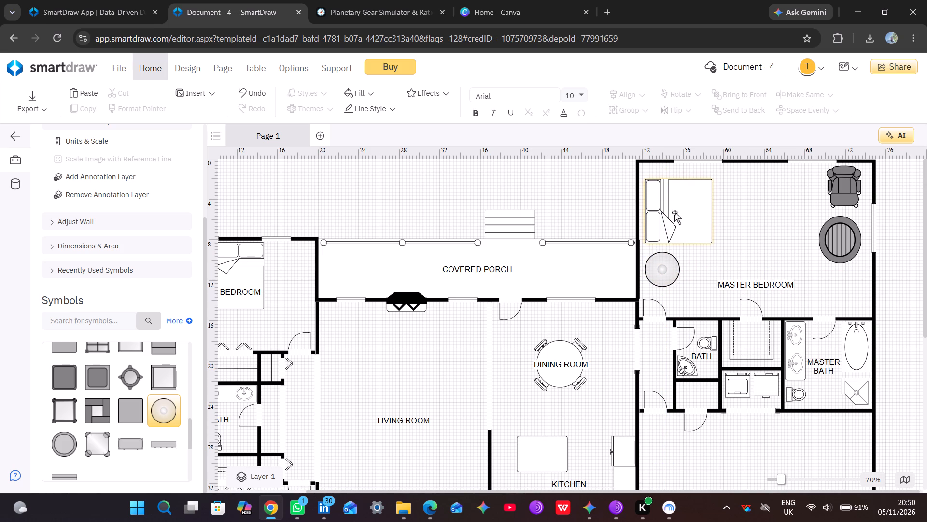
Shift the master bed up to about 52' 4" left and 10" top, and bring the glass end table up close beneath it.
drag(690, 215, 687, 204)
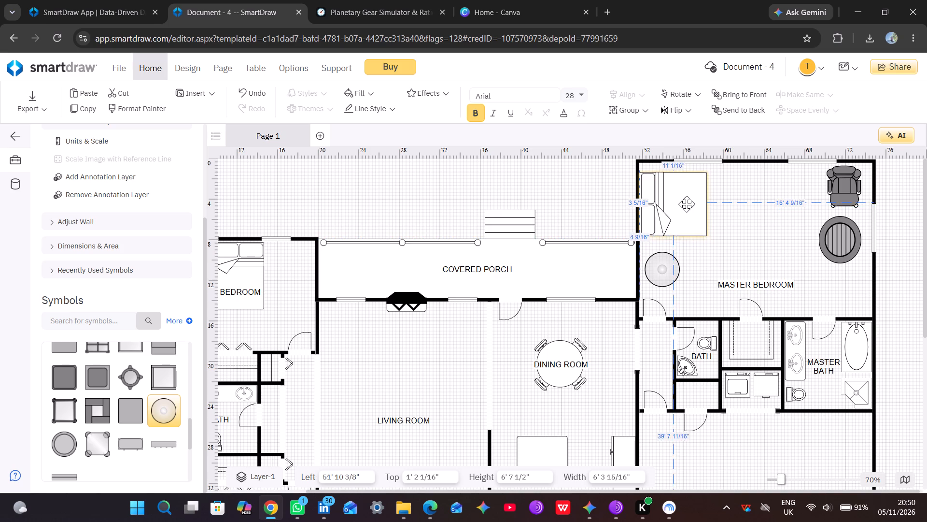
drag(687, 204, 691, 205)
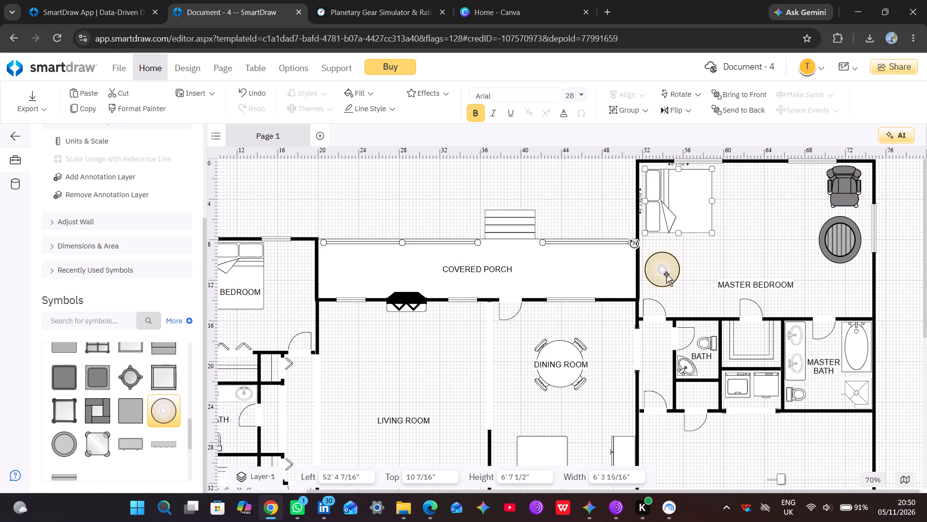
drag(666, 274, 664, 262)
click(782, 259)
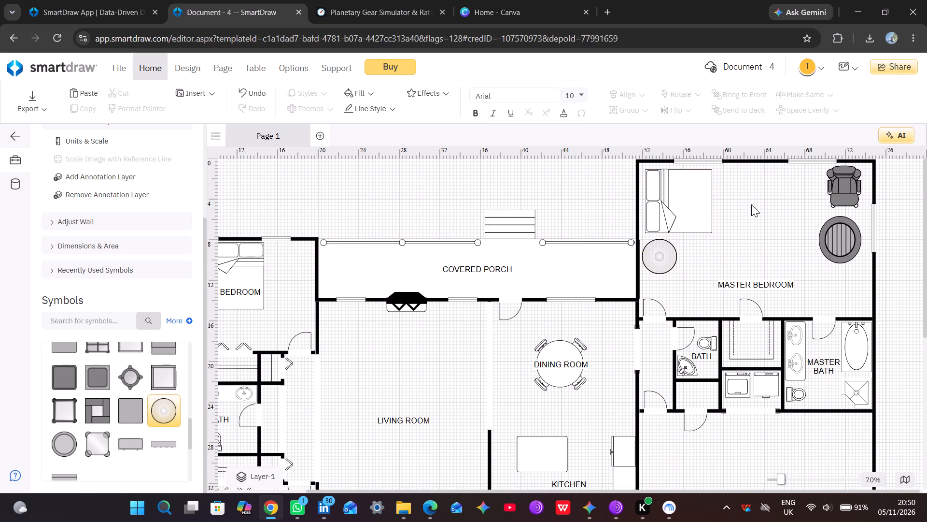
click(751, 195)
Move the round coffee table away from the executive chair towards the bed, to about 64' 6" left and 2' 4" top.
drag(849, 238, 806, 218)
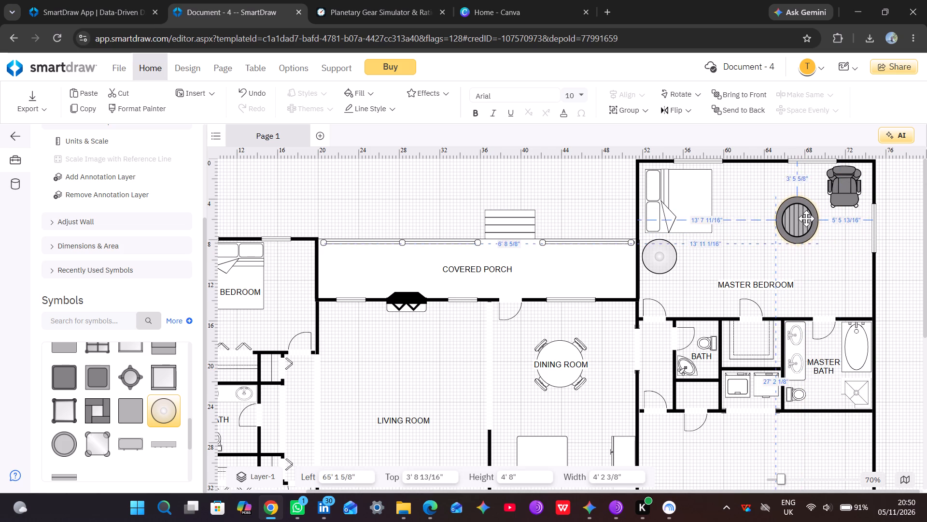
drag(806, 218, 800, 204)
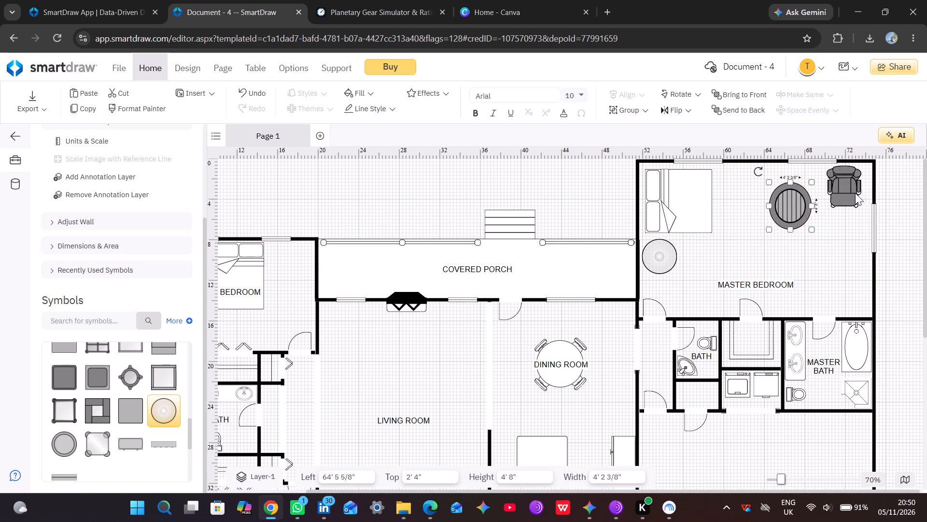
Rotate the executive chair clockwise to face diagonally into the master bedroom, and set it in the corner at about 70' 7" left, 8" top.
click(849, 190)
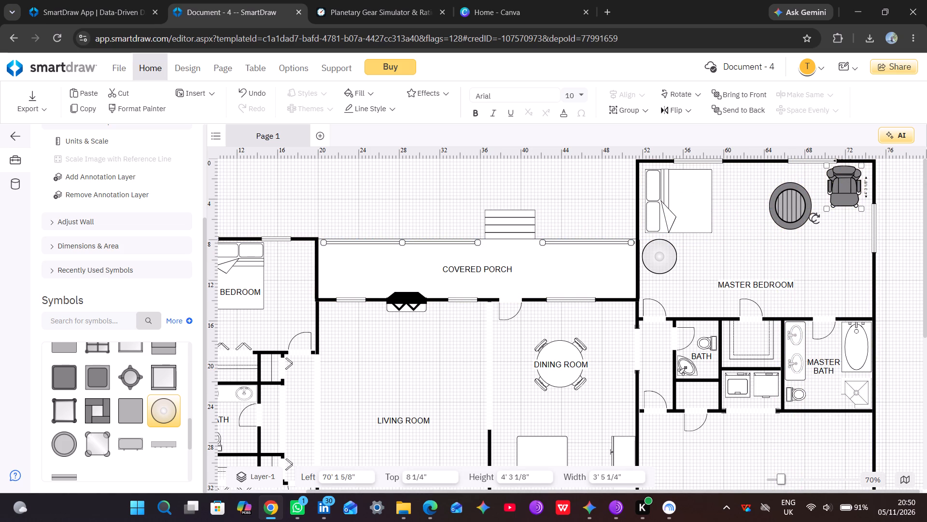
drag(814, 221, 793, 189)
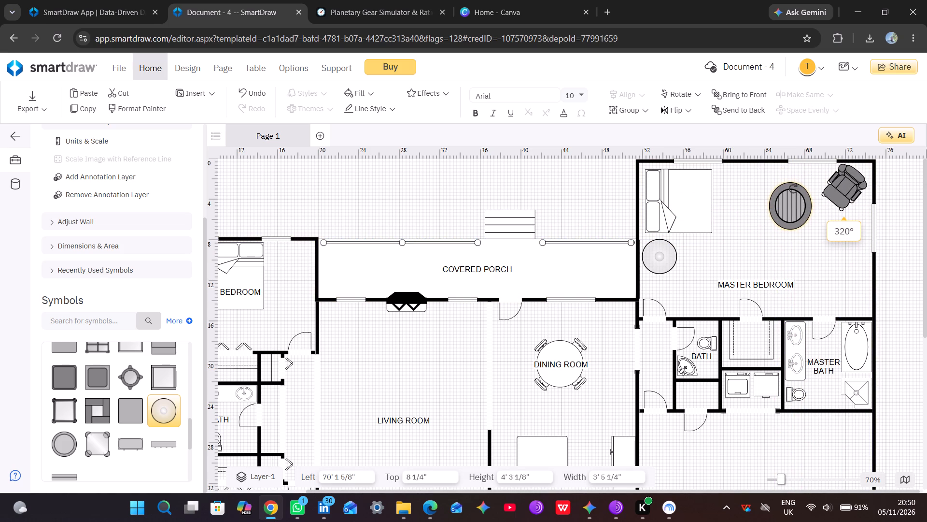
drag(793, 189, 783, 157)
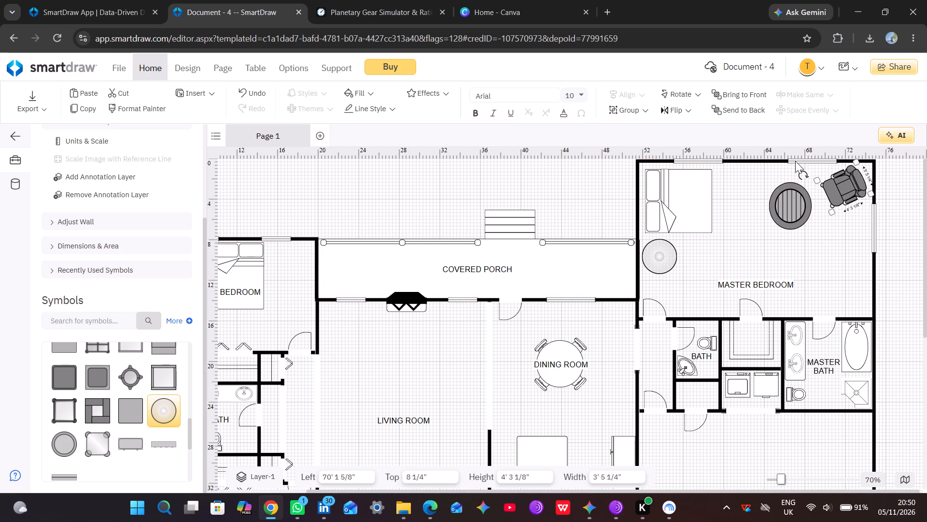
click(830, 185)
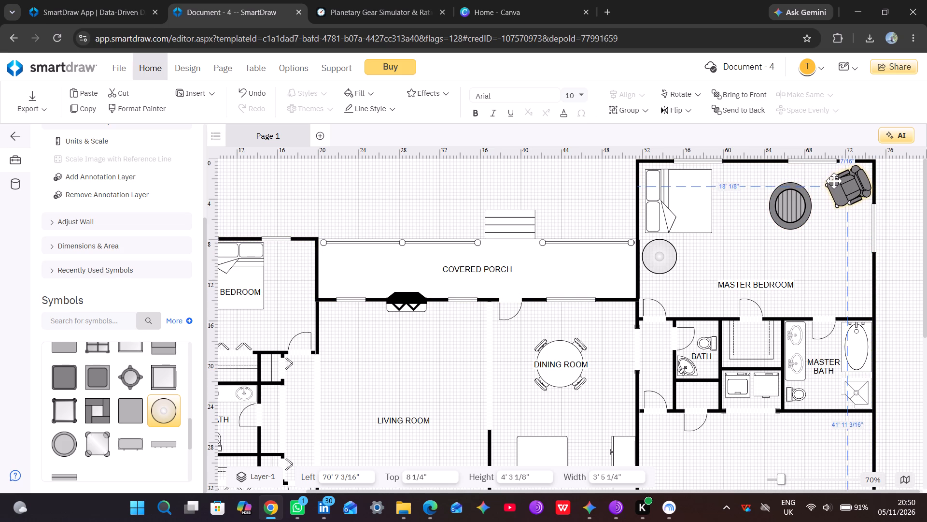
Position the round coffee table in front of the angled executive chair, at about 65' 10" left and 3' top.
drag(790, 206, 802, 214)
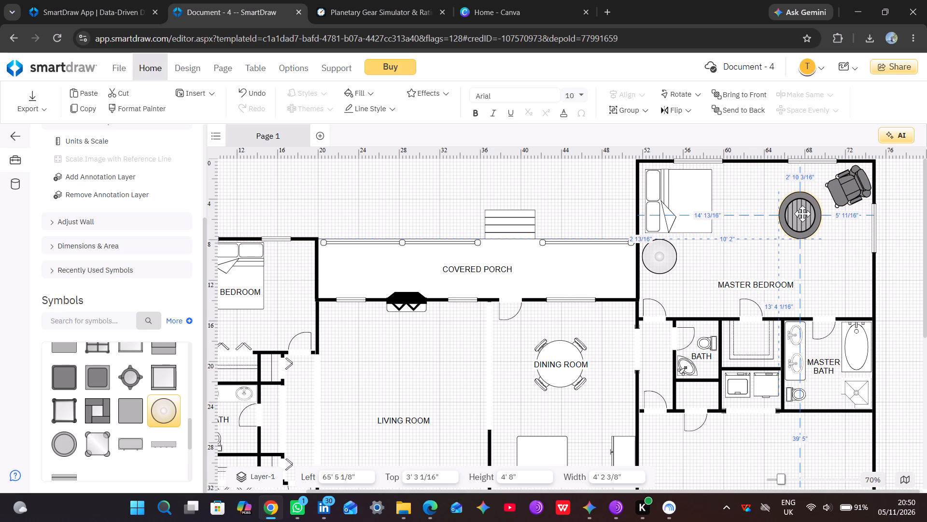
drag(802, 214, 803, 213)
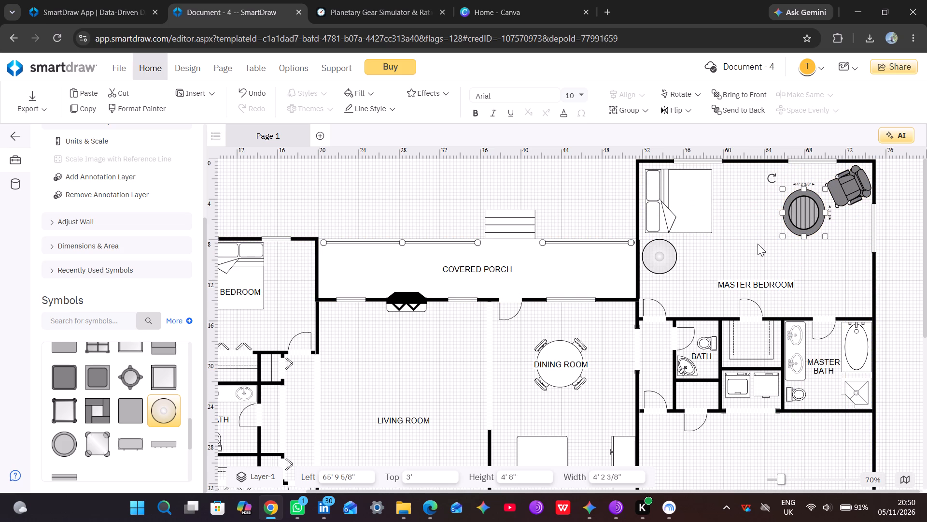
Add a second executive chair from the Chairs symbols to the master bedroom, between bed and coffee table, at about 62' 1" left and 1' top.
scroll(67, 327, down, 2)
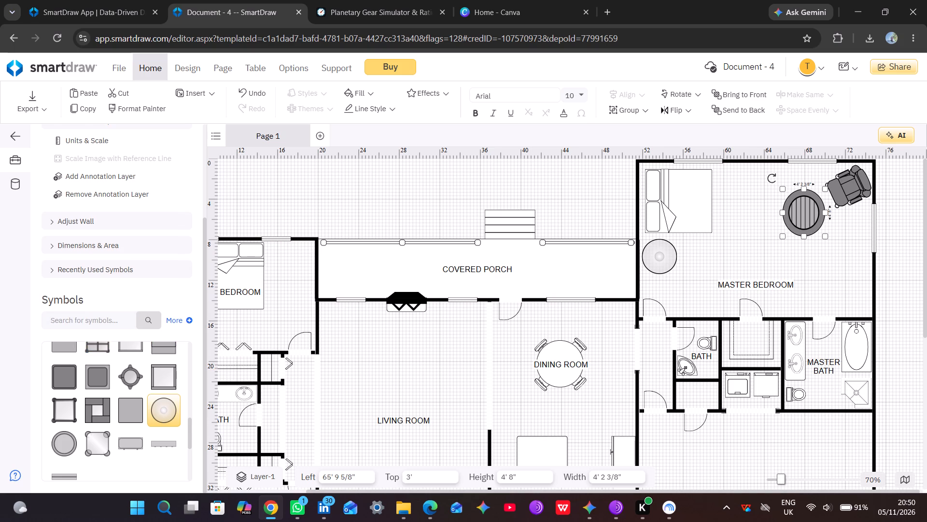
scroll(88, 403, down, 1)
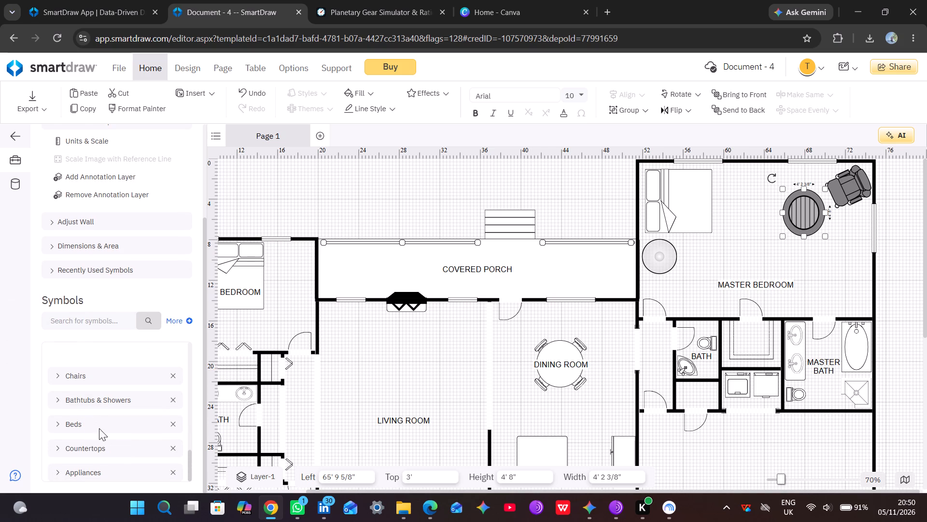
click(59, 372)
scroll(115, 439, down, 1)
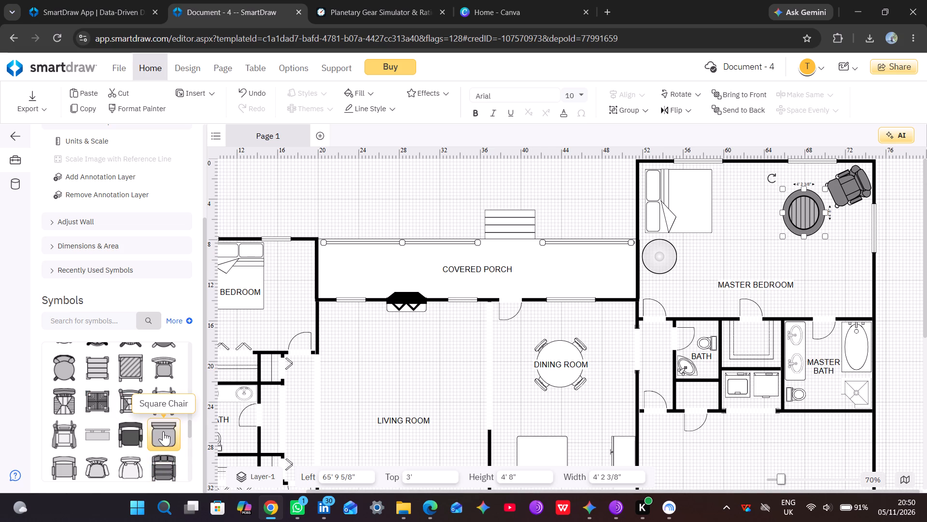
scroll(163, 431, up, 1)
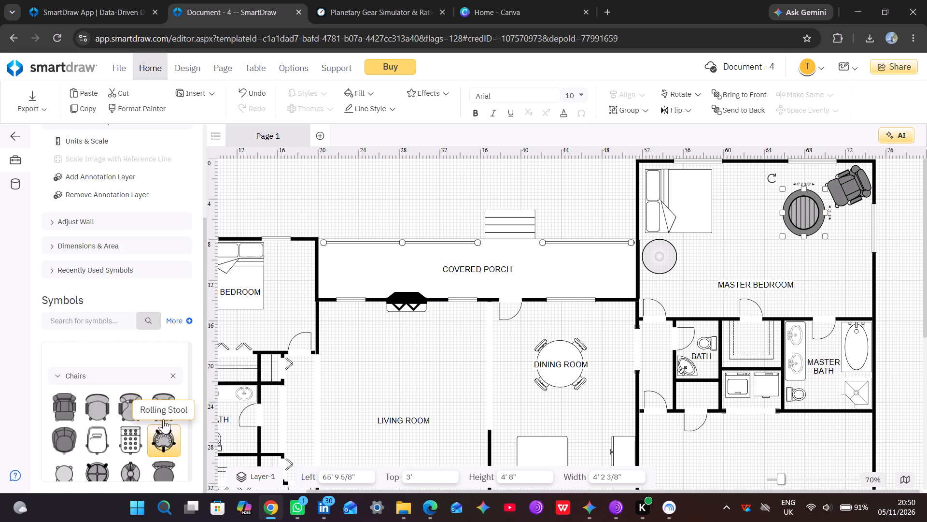
drag(65, 402, 787, 250)
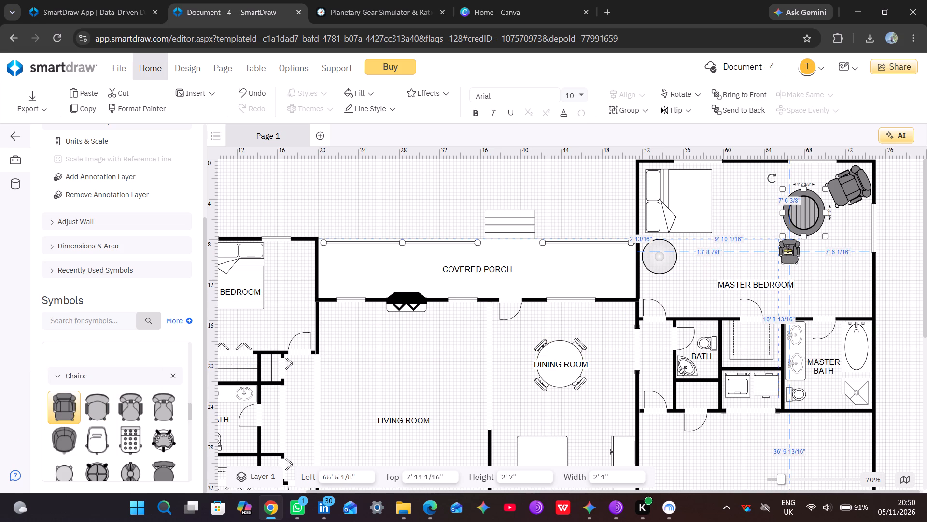
drag(787, 250, 758, 182)
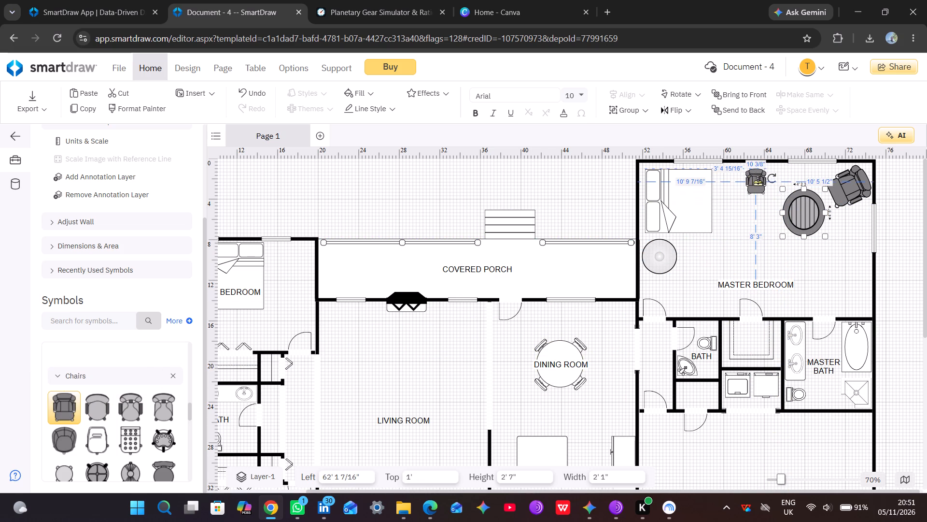
drag(758, 182, 758, 181)
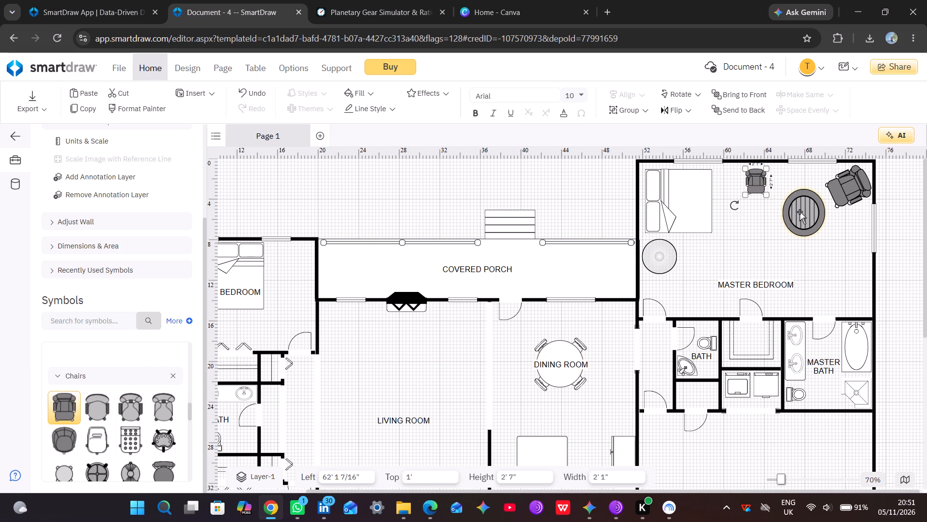
Move the round coffee table to about 67' 5" left and 5' top, and rotate the corner executive chair counterclockwise towards it.
drag(800, 212, 814, 231)
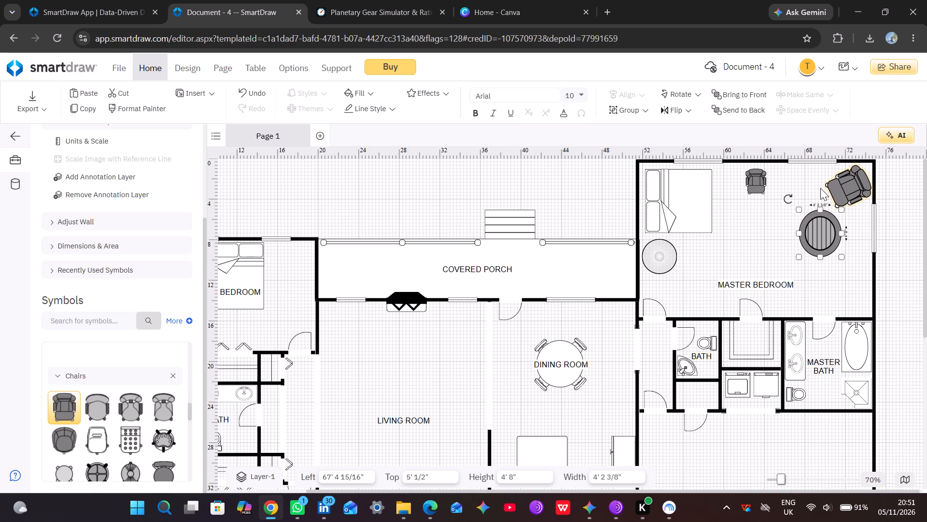
click(846, 189)
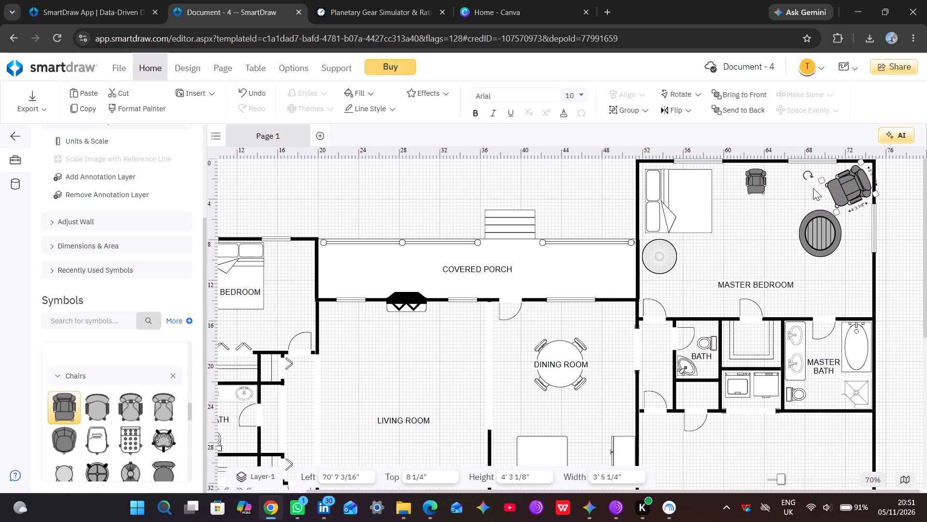
drag(807, 177, 808, 189)
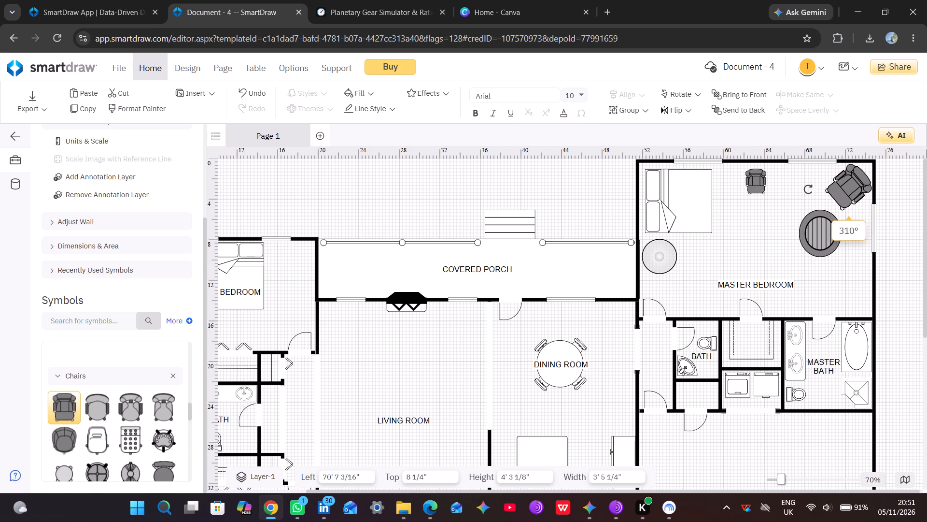
drag(808, 189, 810, 198)
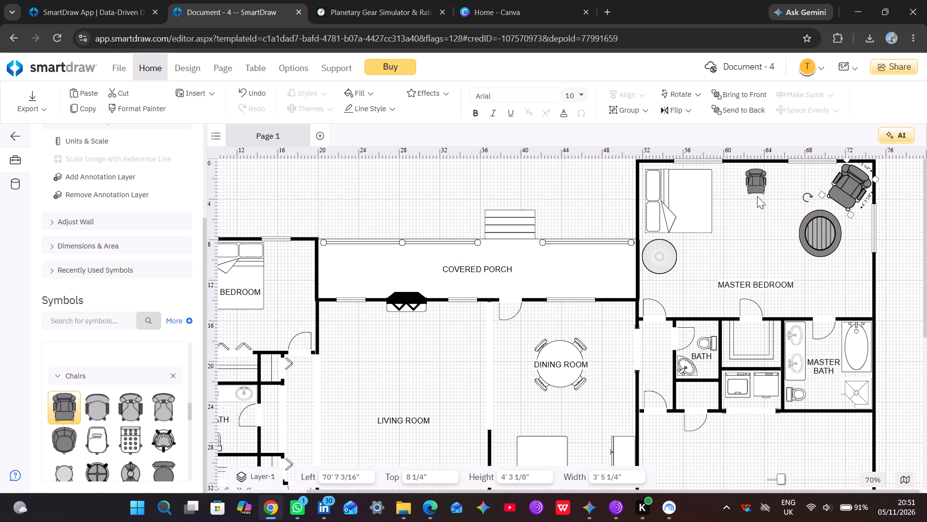
Enlarge the new executive chair beside the bed to about 4' high and 3' 2" wide.
click(752, 178)
drag(748, 195, 733, 214)
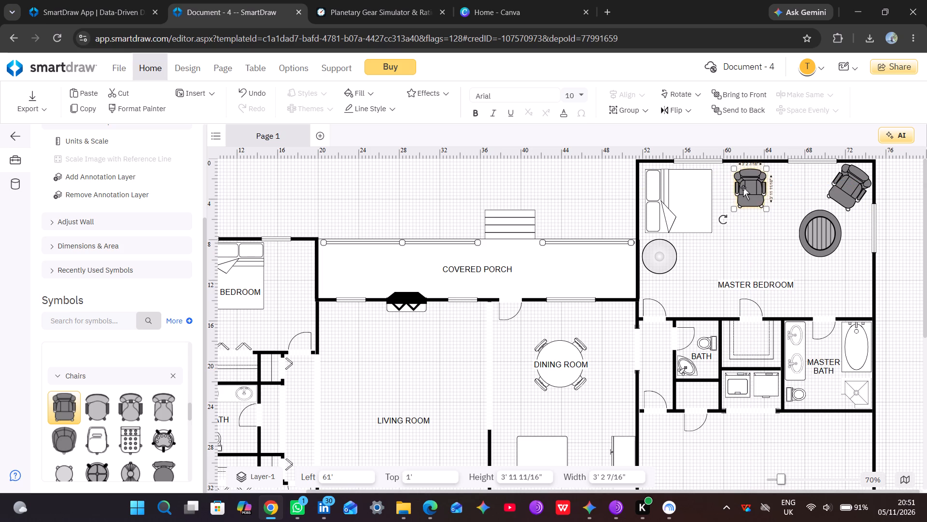
Rotate the enlarged executive chair counterclockwise to face the coffee table, and place it at about 64' left and 1' 4" top.
drag(743, 188, 777, 173)
drag(757, 215, 758, 228)
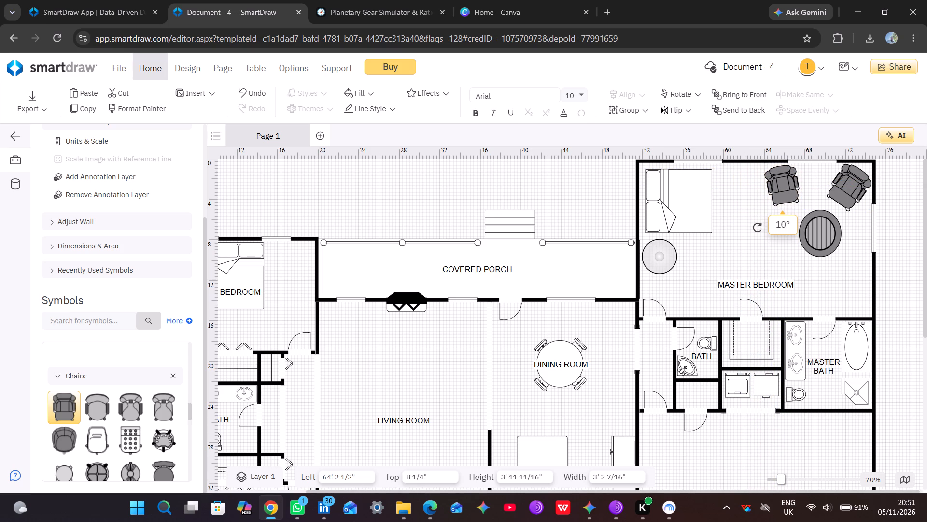
drag(758, 228, 760, 239)
drag(783, 181, 784, 185)
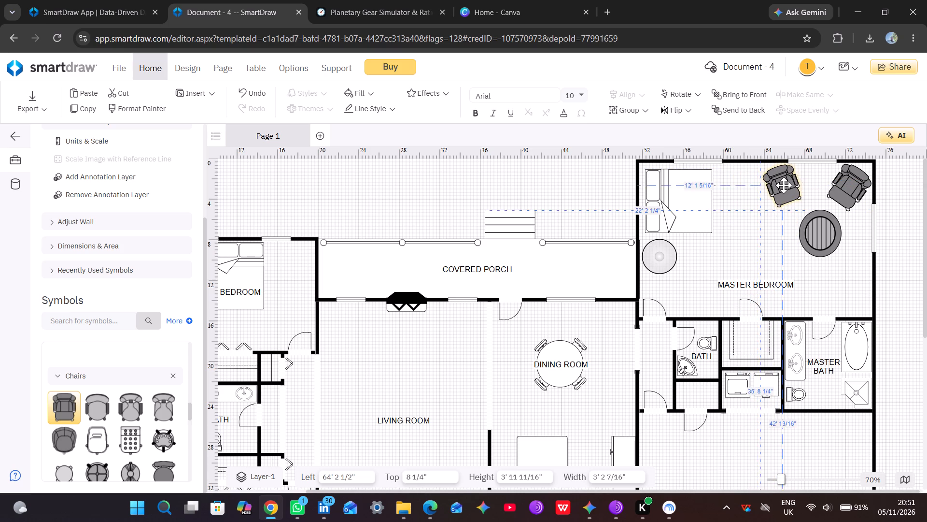
drag(784, 185, 784, 187)
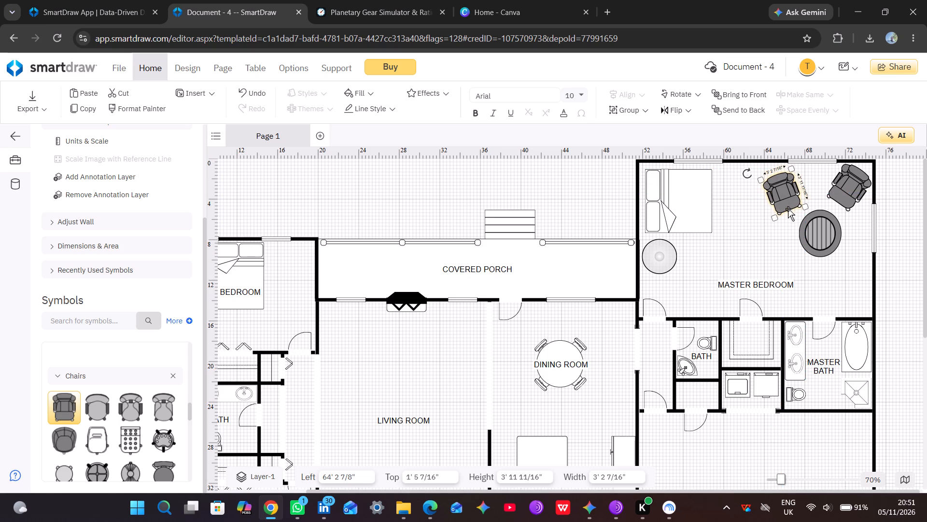
drag(784, 198, 781, 193)
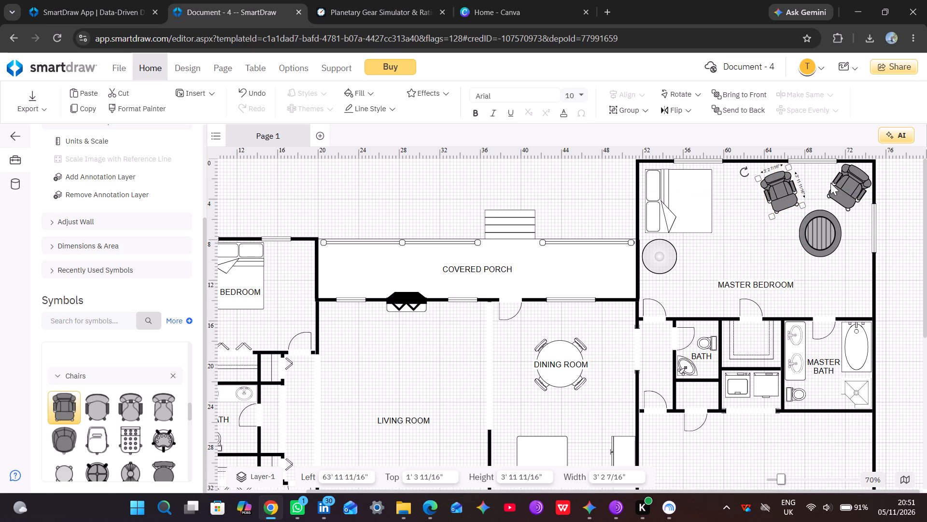
Reposition the corner executive chair at about 70' 4" left and 1' 6" top, and nudge the round coffee table between both chairs.
drag(846, 183, 851, 190)
click(815, 238)
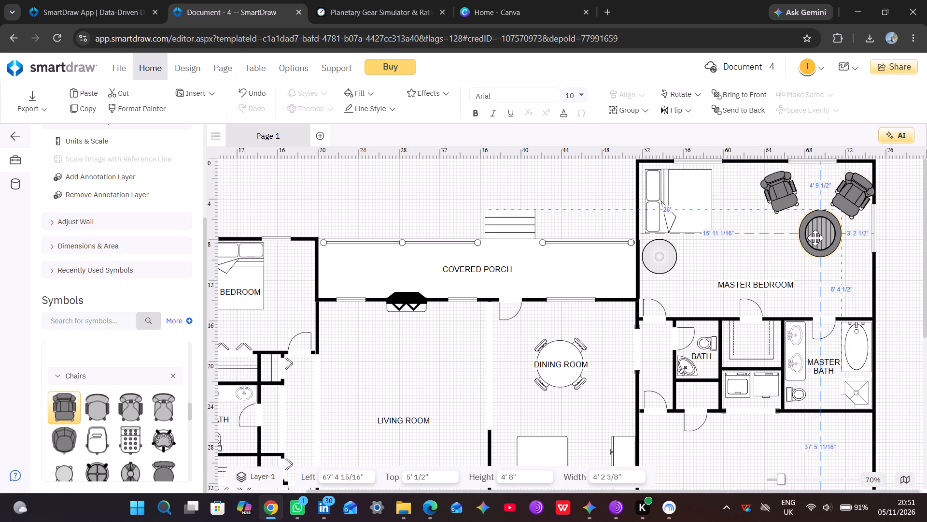
drag(844, 191, 845, 190)
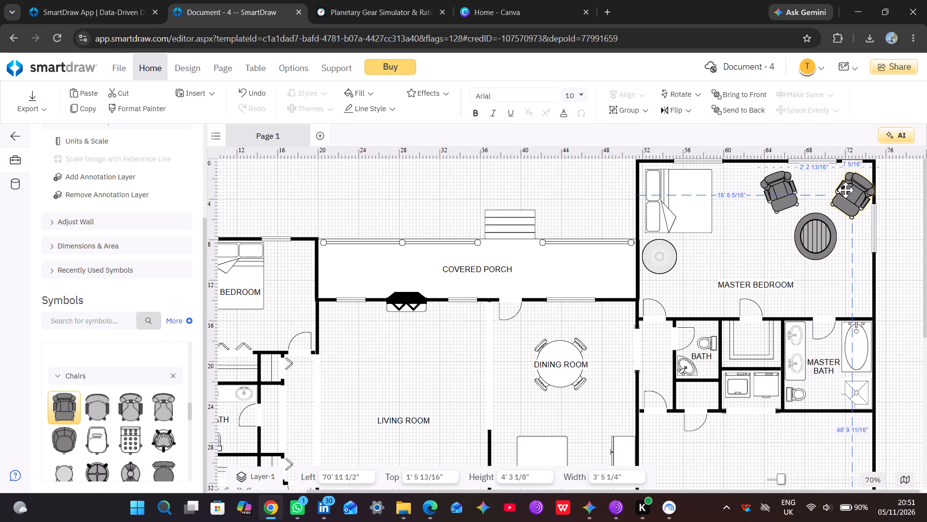
drag(845, 190, 839, 191)
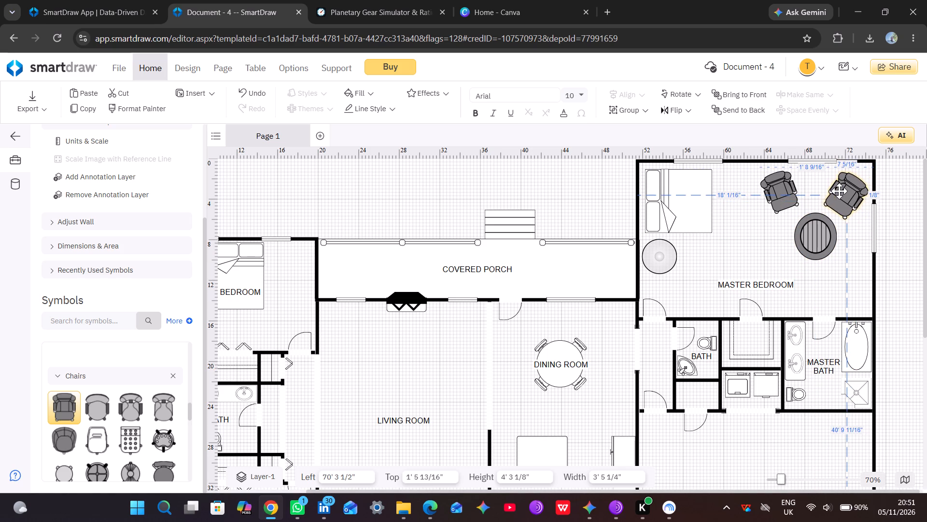
click(702, 245)
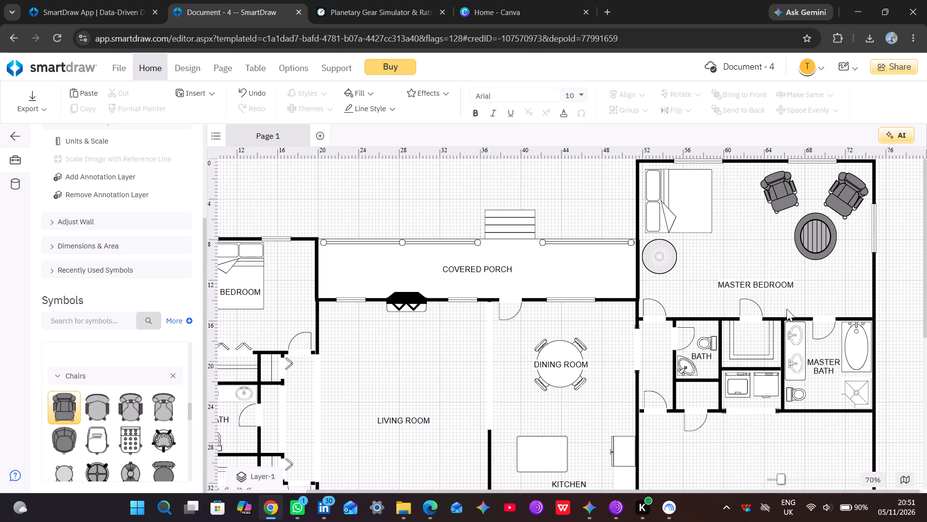
Examine the garage and the small closet below the bath, including its door, for further furnishing.
scroll(787, 309, down, 1)
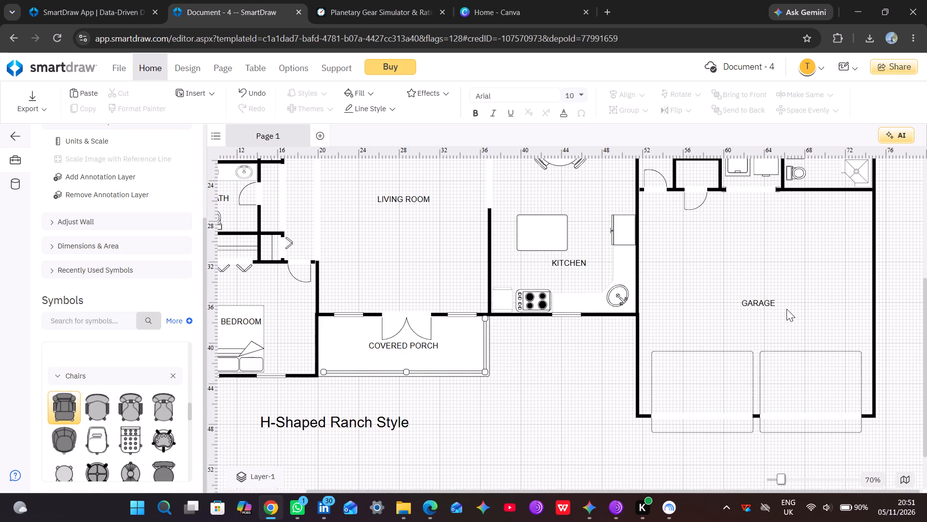
click(724, 279)
scroll(787, 294, up, 1)
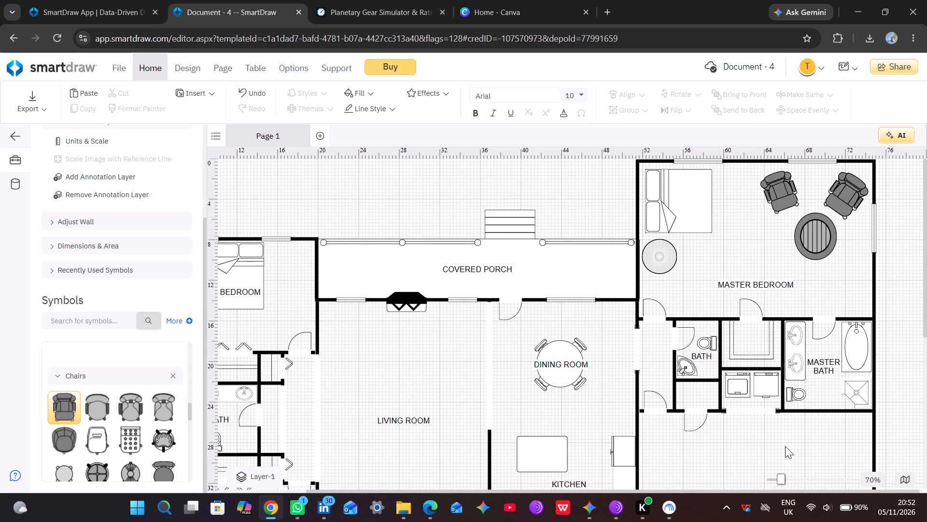
scroll(785, 446, down, 1)
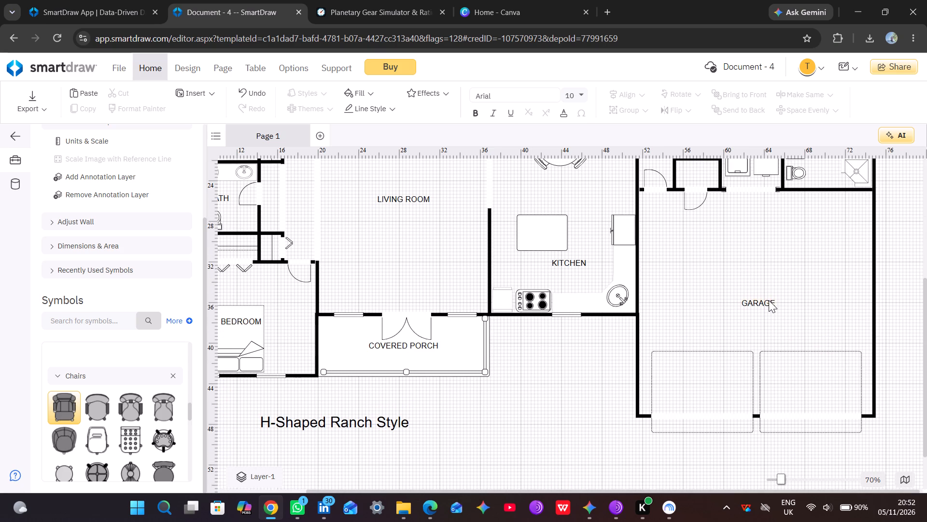
click(693, 285)
scroll(702, 178, up, 1)
click(692, 386)
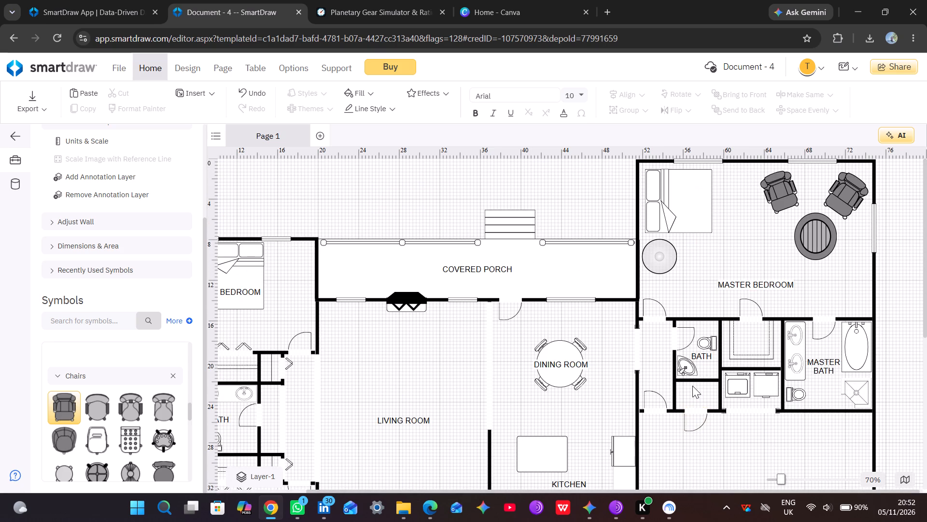
click(693, 393)
double_click(693, 393)
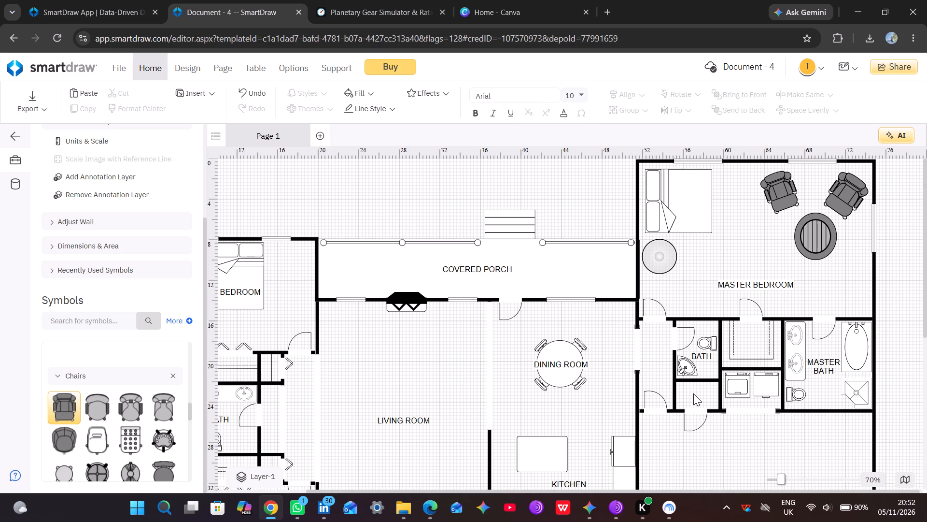
click(693, 393)
click(693, 393)
click(699, 417)
click(699, 417)
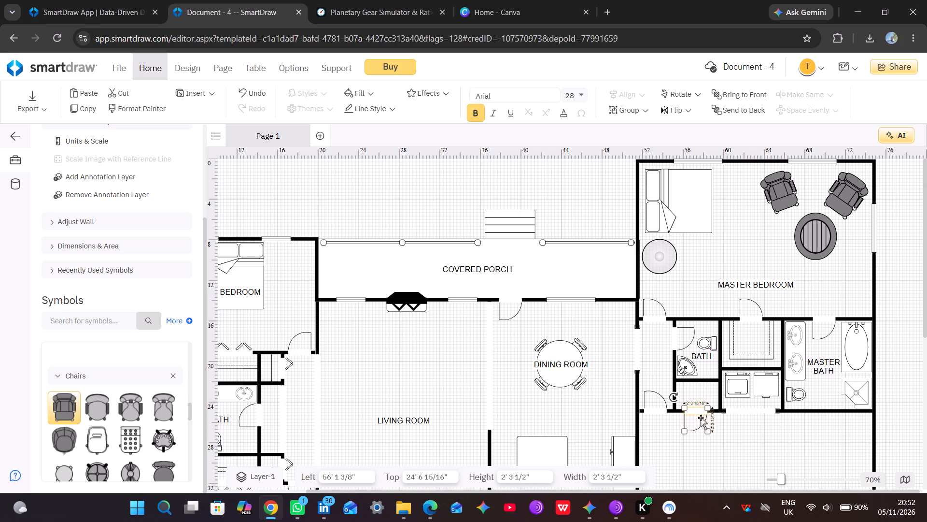
click(722, 446)
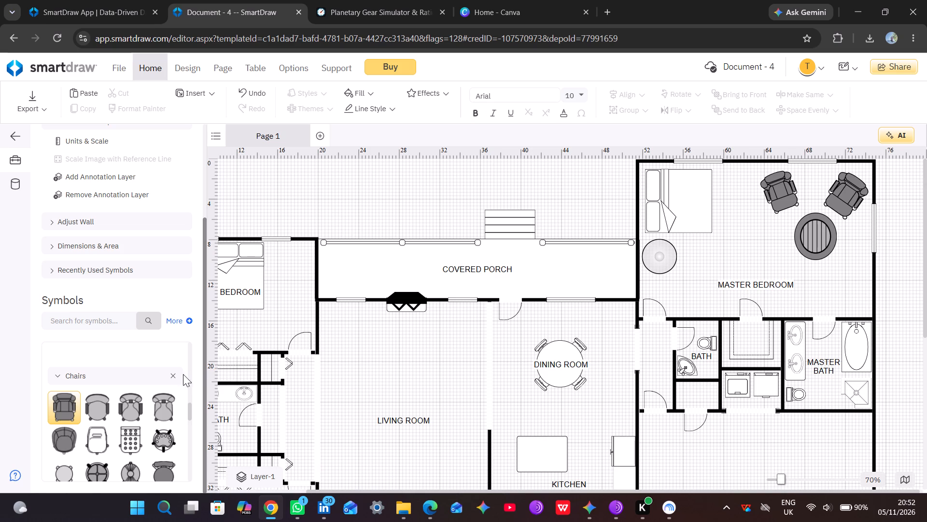
Add a Wood Bench from the Chairs symbols to the garage, below the master bath, at about 65' 11" left and 26' 10" top.
scroll(145, 414, down, 2)
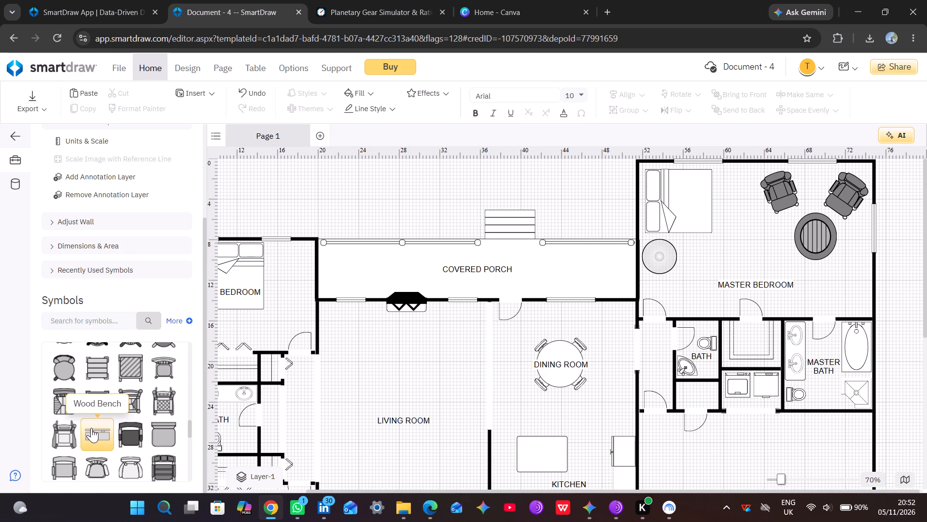
drag(91, 428, 421, 445)
drag(421, 445, 831, 433)
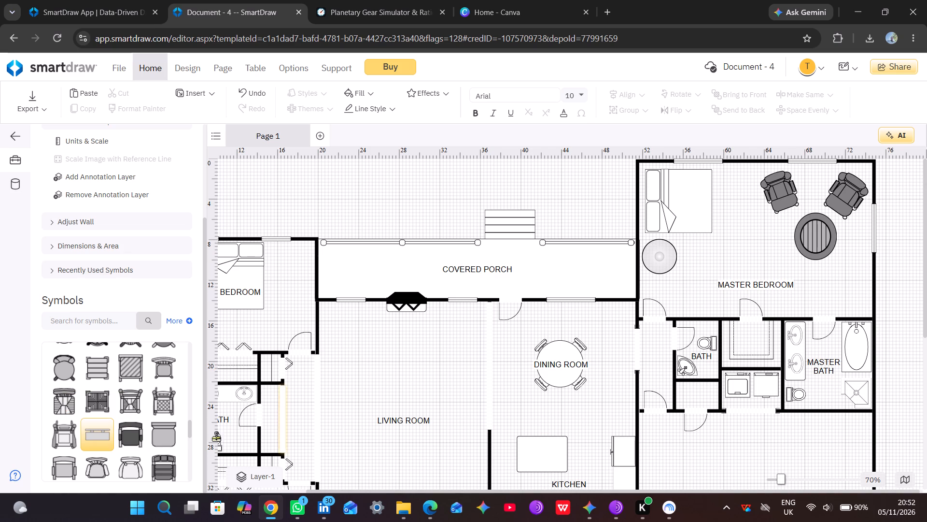
drag(102, 438, 402, 436)
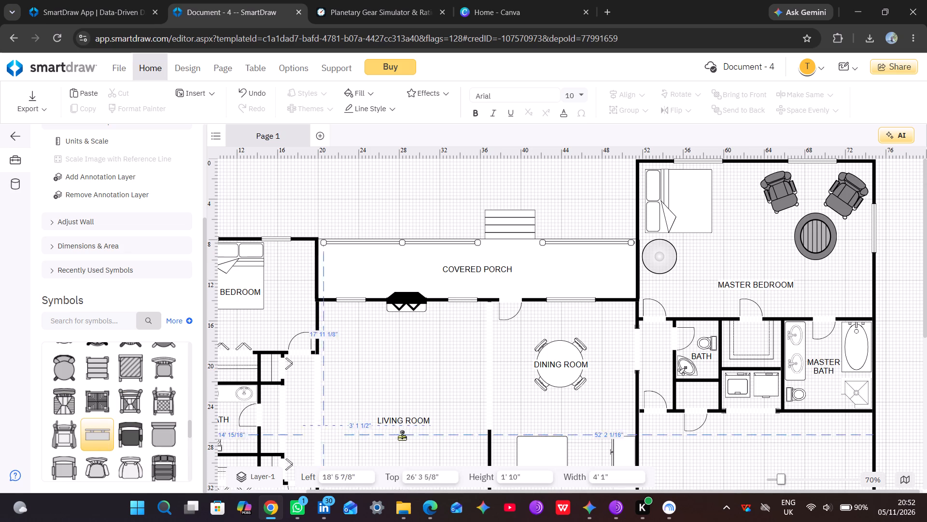
drag(402, 436, 804, 440)
drag(675, 434, 674, 433)
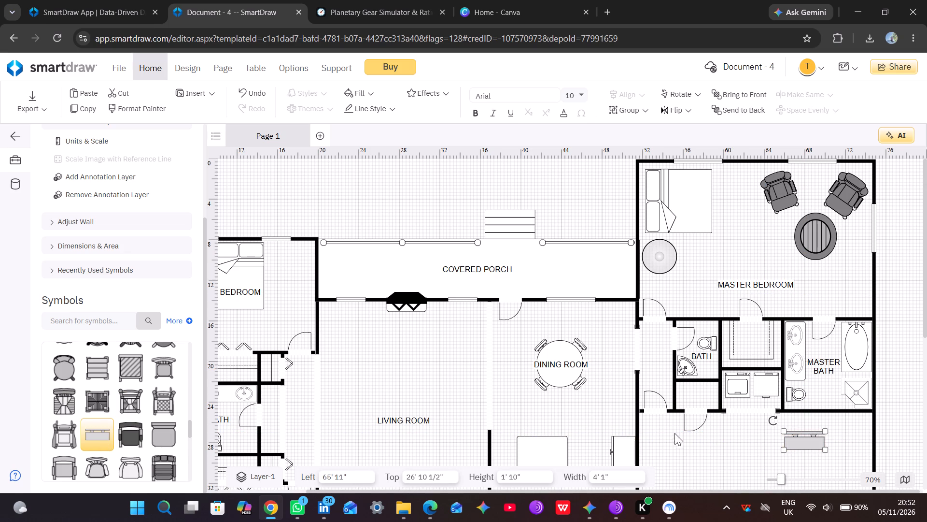
Enlarge the garage Wood Bench to about 7' 4" by 3' 3" and place it at about 66' 4" left and 25' 4" top.
drag(674, 433, 670, 341)
scroll(695, 424, down, 2)
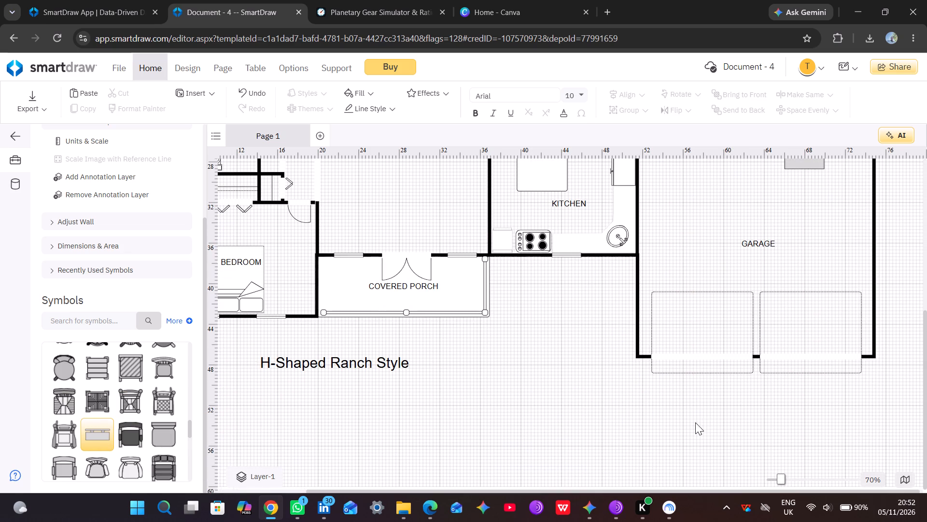
scroll(701, 359, up, 2)
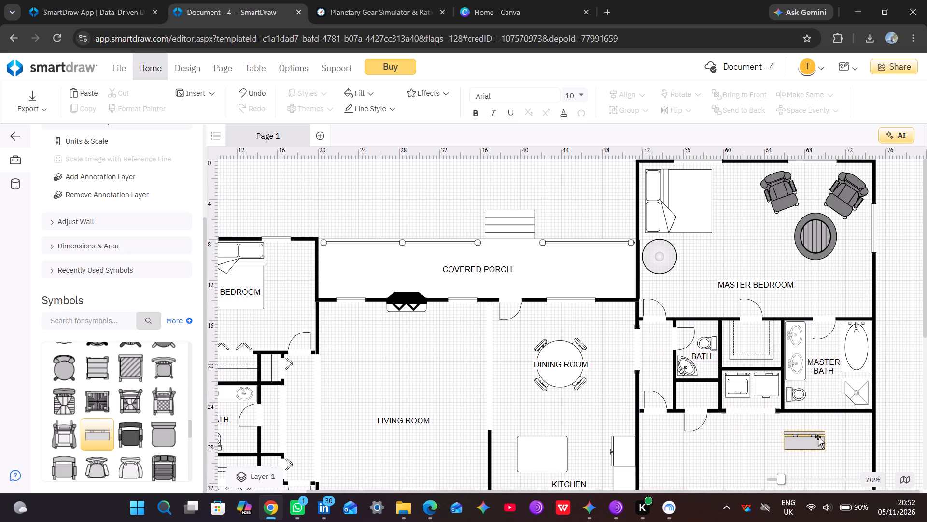
drag(816, 439, 837, 432)
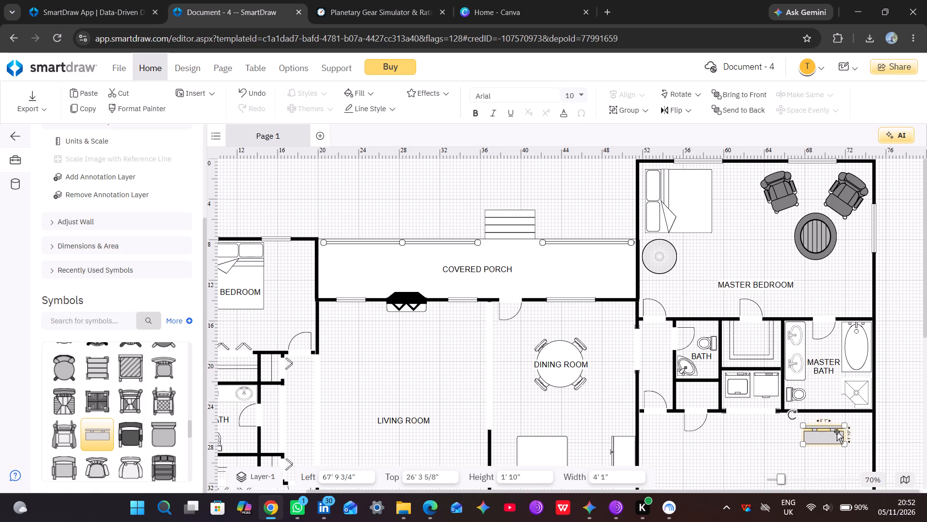
drag(837, 432, 846, 425)
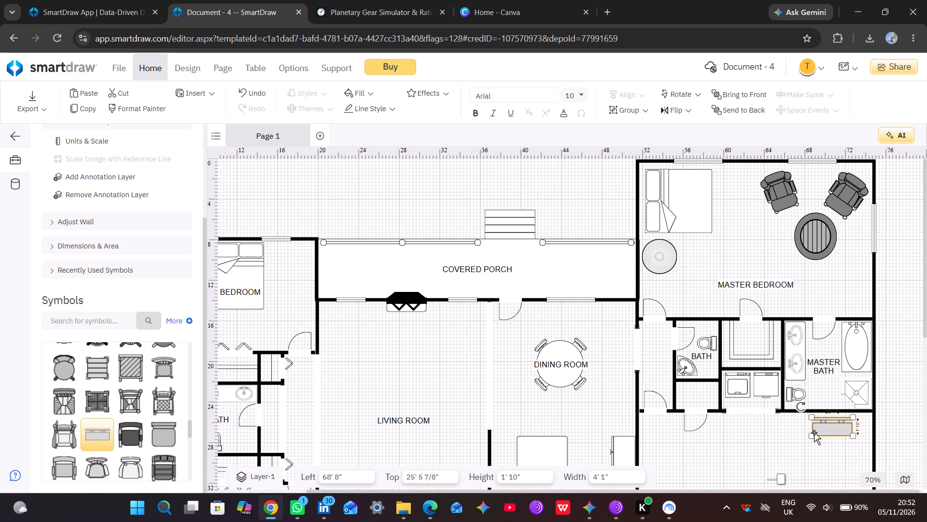
drag(811, 436, 778, 441)
drag(796, 431, 837, 435)
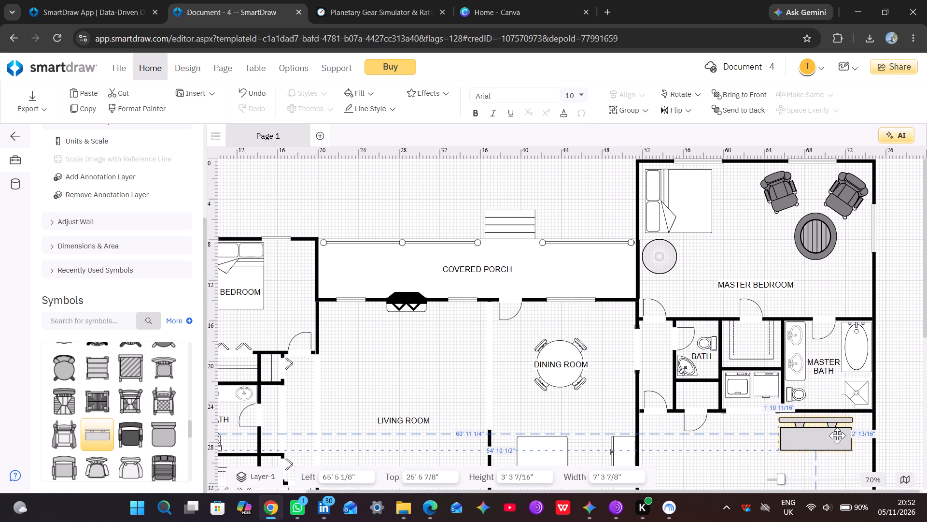
drag(837, 435, 816, 441)
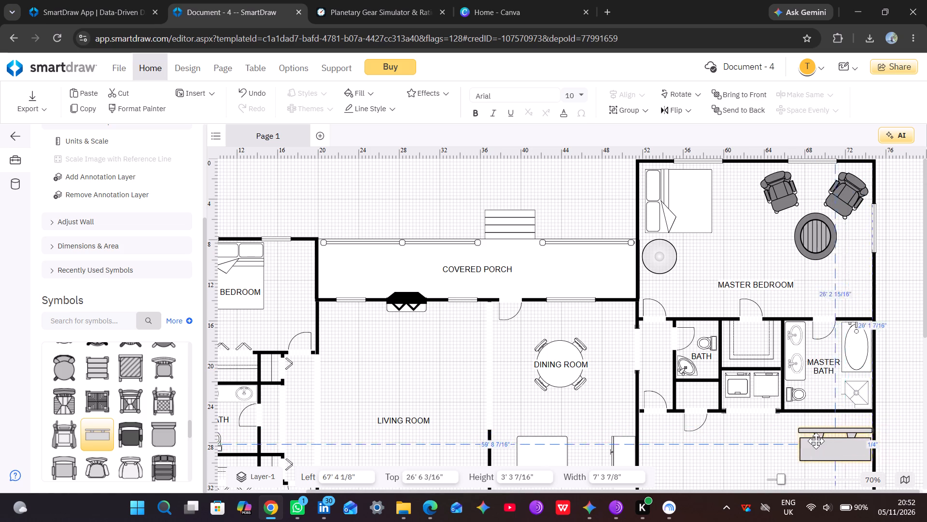
drag(816, 441, 807, 429)
click(737, 426)
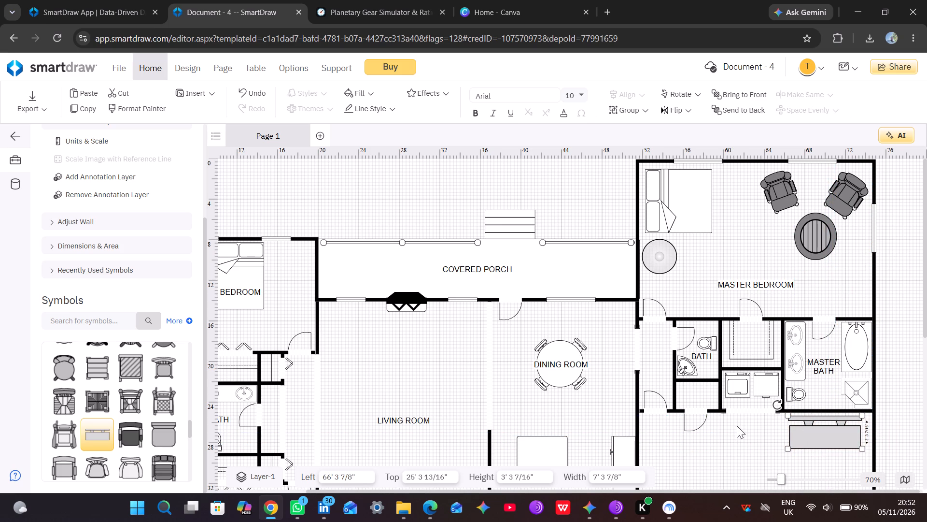
Reshape the kitchen countertop by pulling its inner corner point outward, away from the corner sink.
scroll(737, 426, down, 1)
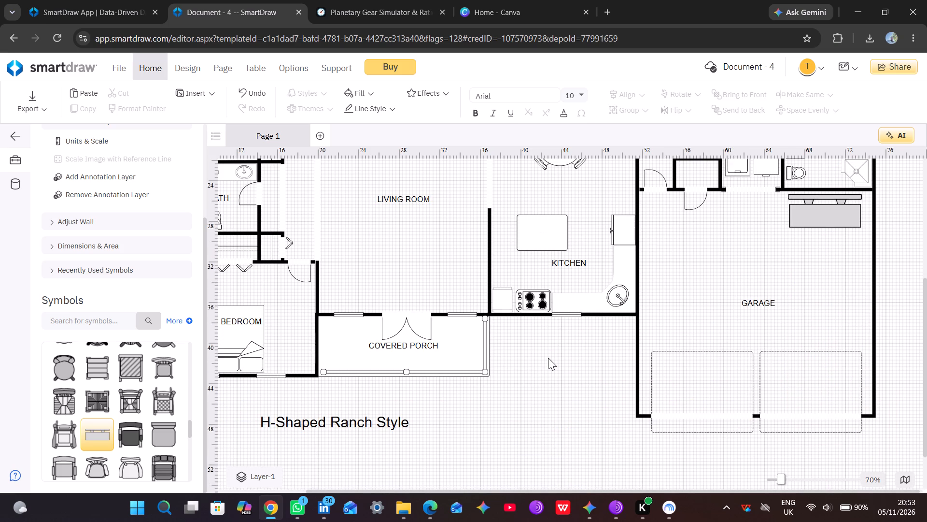
scroll(548, 358, up, 1)
scroll(548, 358, down, 1)
scroll(548, 358, up, 1)
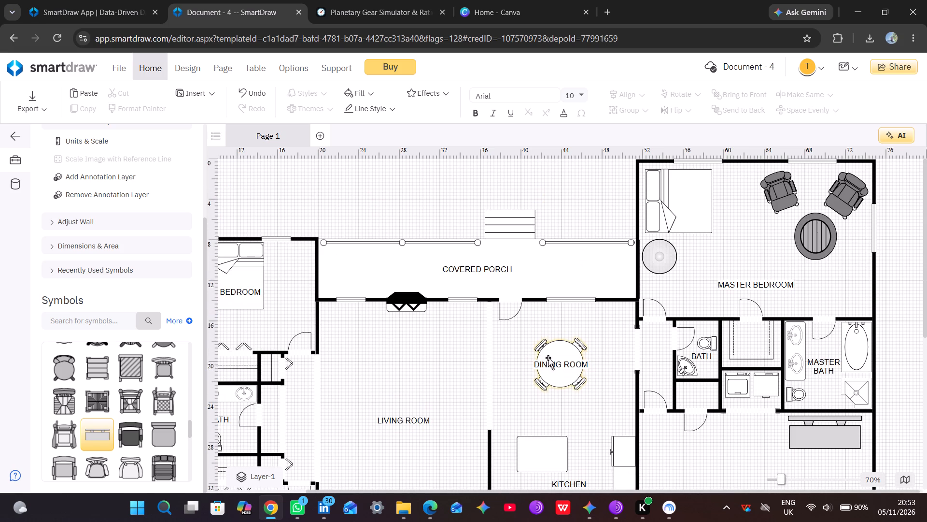
scroll(548, 358, down, 1)
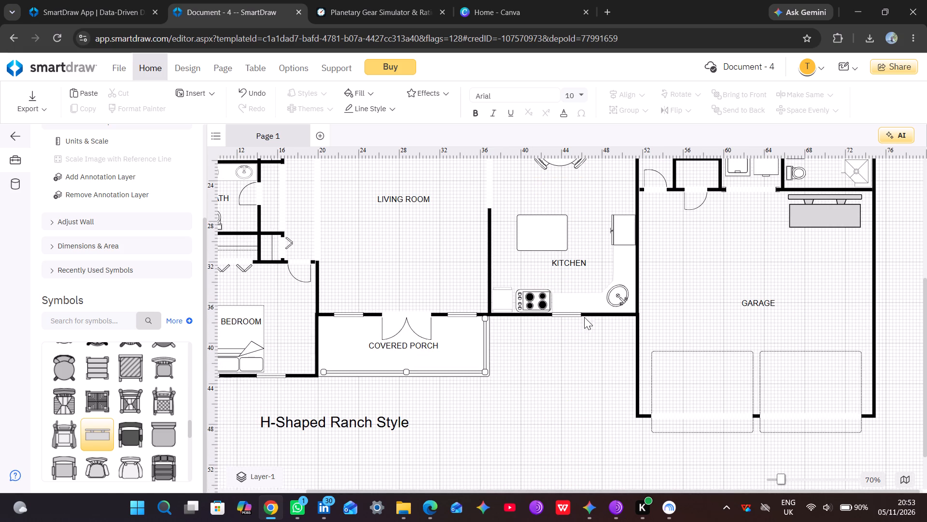
click(625, 294)
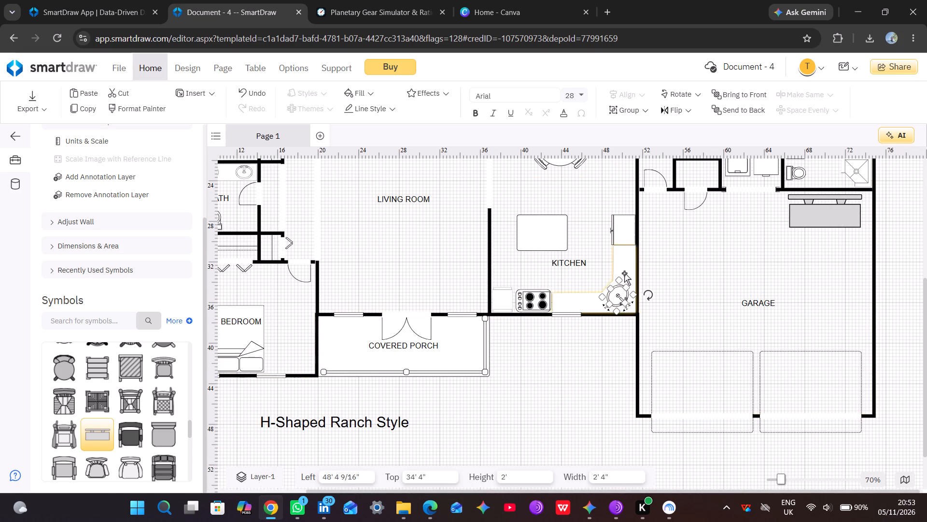
click(625, 267)
drag(606, 288, 602, 284)
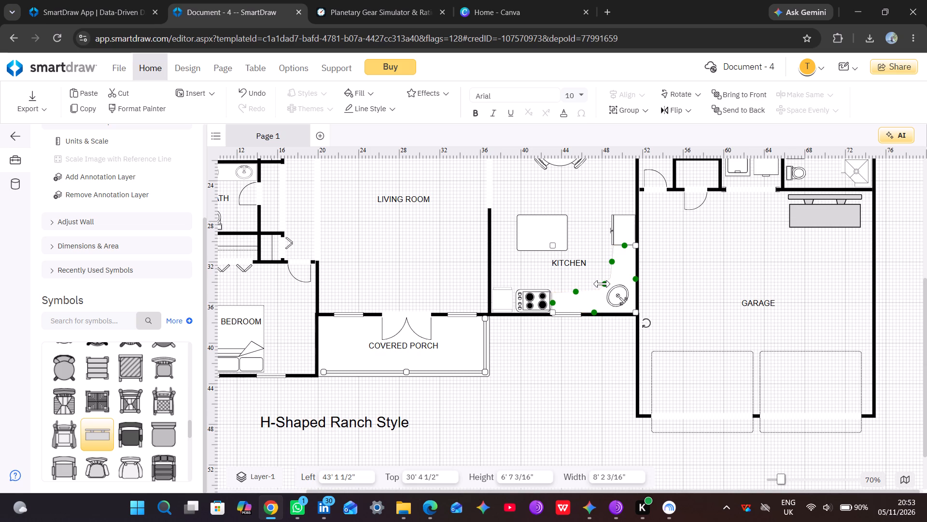
Stretch the small kitchen appliance beside the stove slightly farther out from the exterior wall.
click(502, 302)
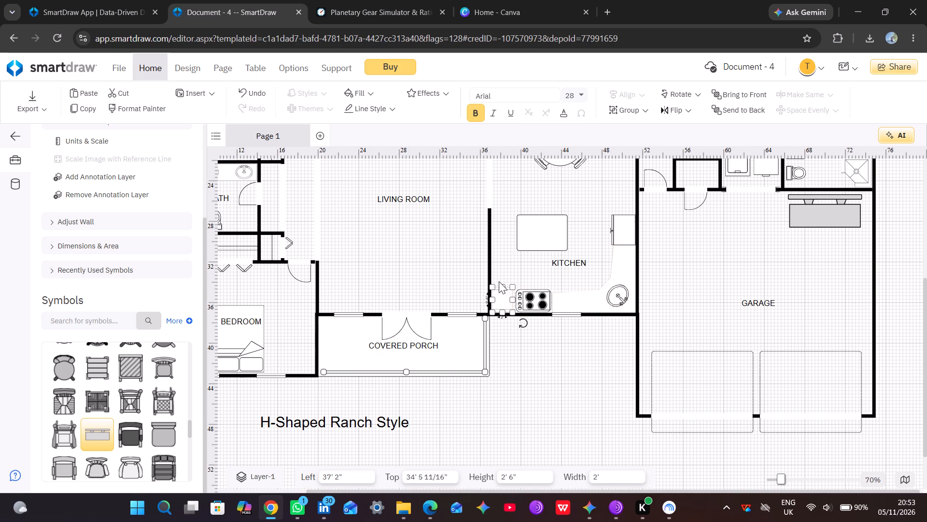
drag(499, 281, 497, 275)
click(504, 294)
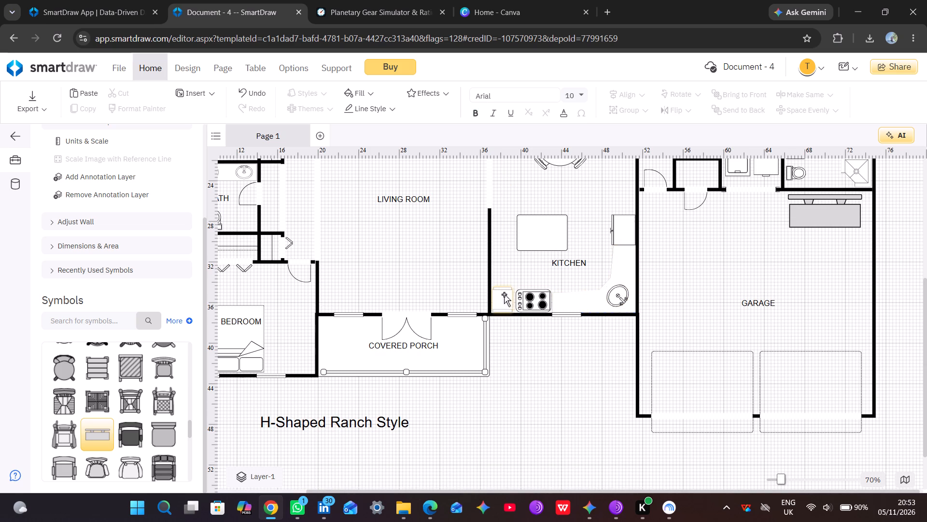
drag(504, 288, 503, 283)
Increase the kitchen stove's height to about 2' 7", extending it away from the exterior wall.
click(534, 301)
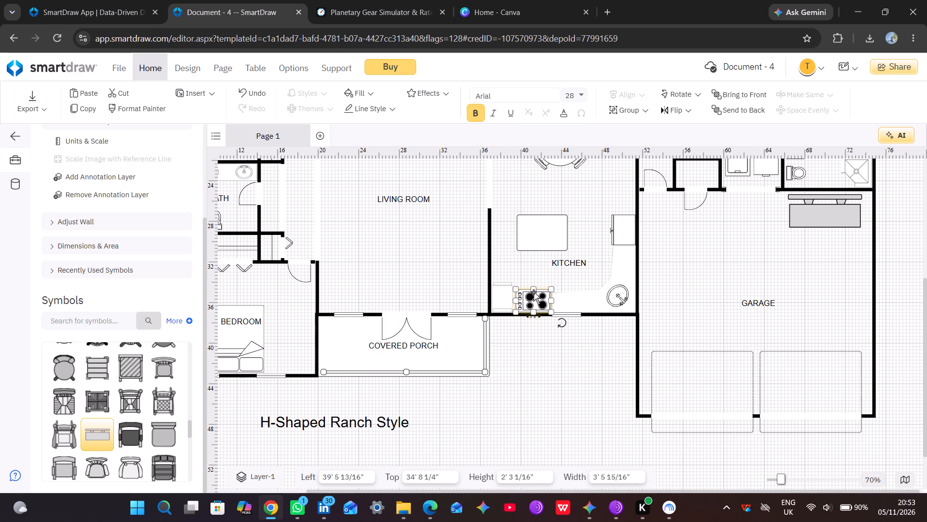
drag(534, 290, 532, 283)
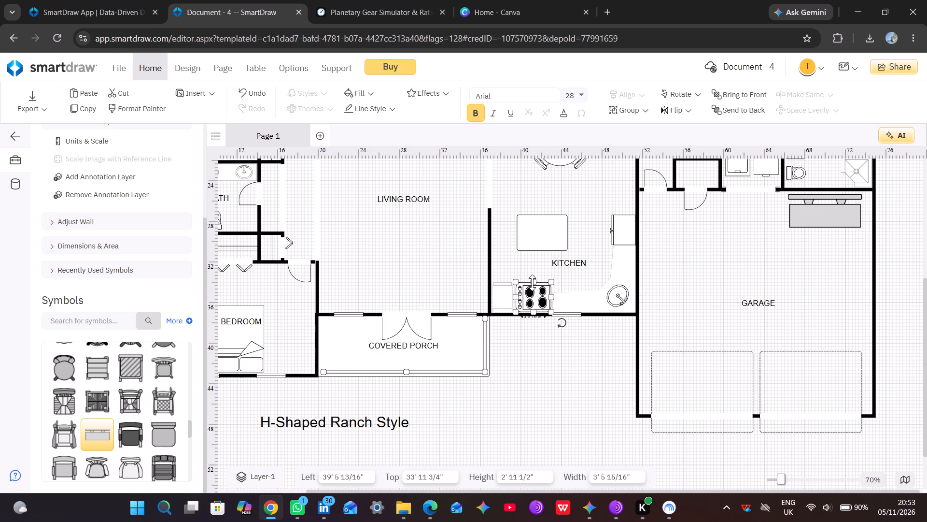
click(532, 283)
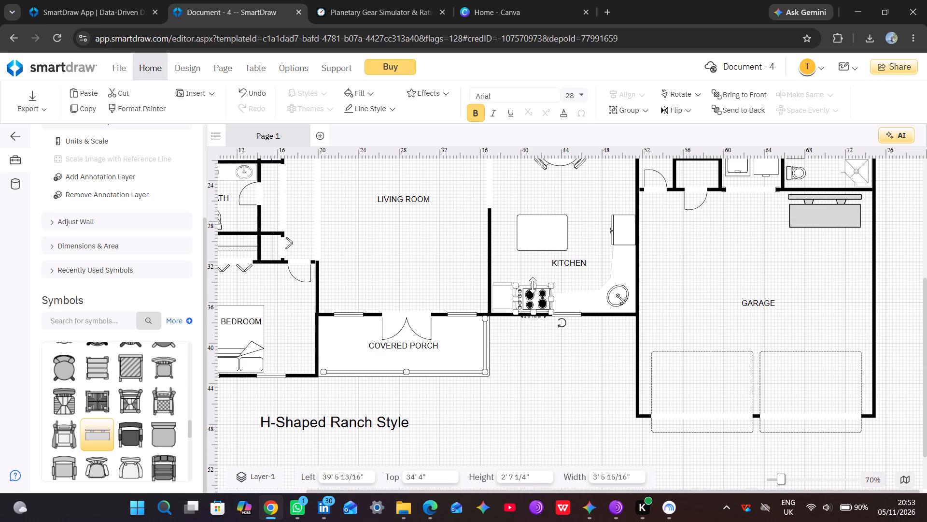
Stretch the corner kitchen sink wider along its diagonal, toward the garage wall.
click(614, 296)
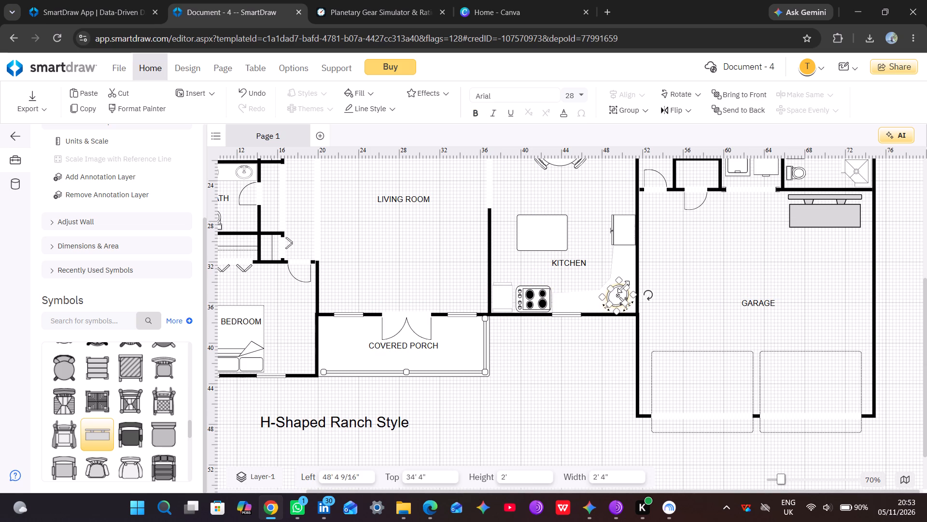
drag(624, 286, 628, 285)
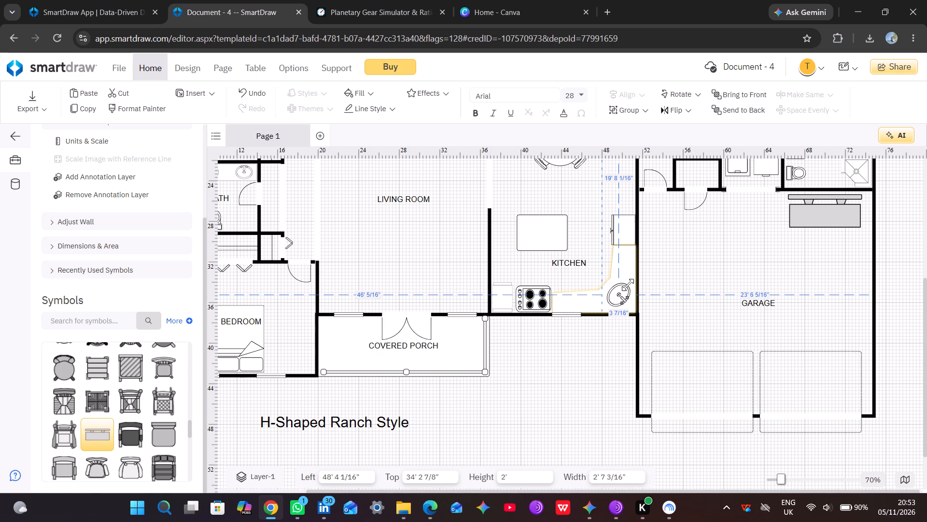
drag(628, 285, 630, 281)
click(588, 303)
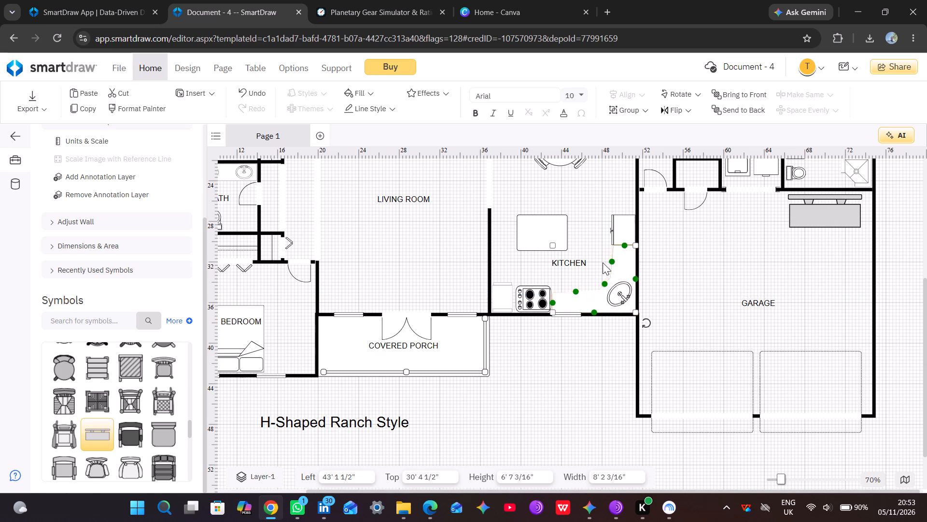
click(623, 232)
click(623, 232)
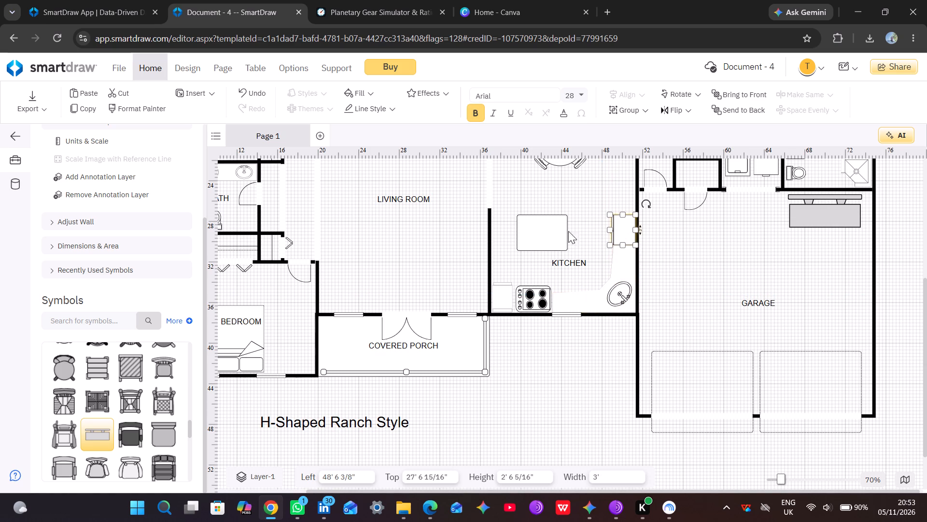
click(580, 203)
Enlarge the dining room's round table and chairs to about 6' 9" wide and 6' 7" high.
scroll(580, 203, up, 1)
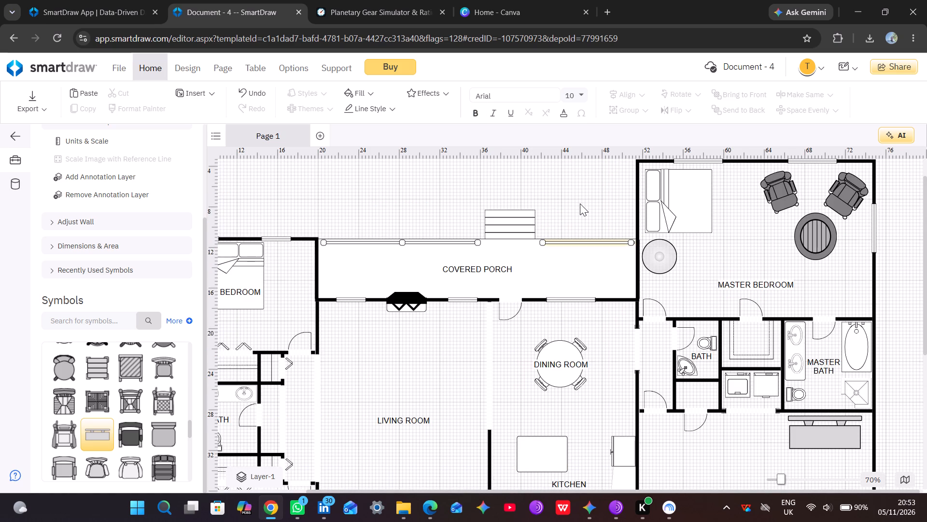
click(557, 372)
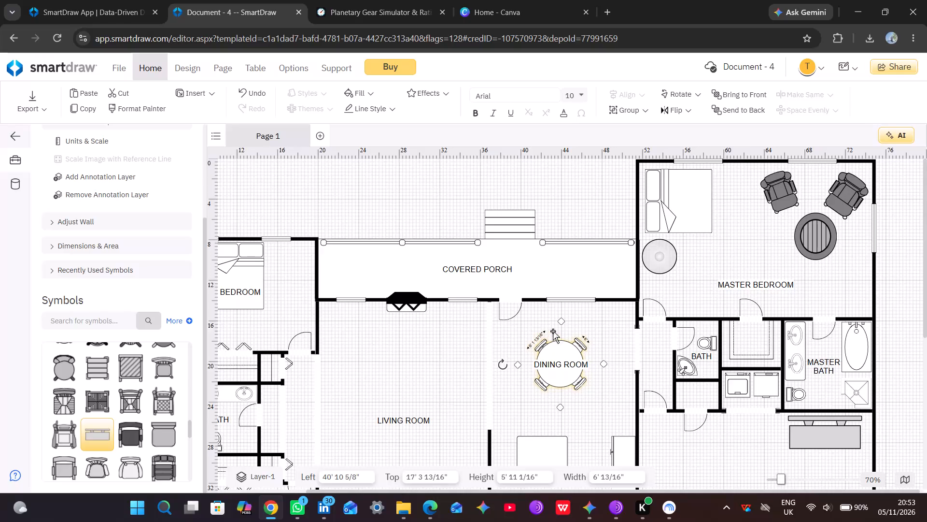
drag(560, 320, 561, 314)
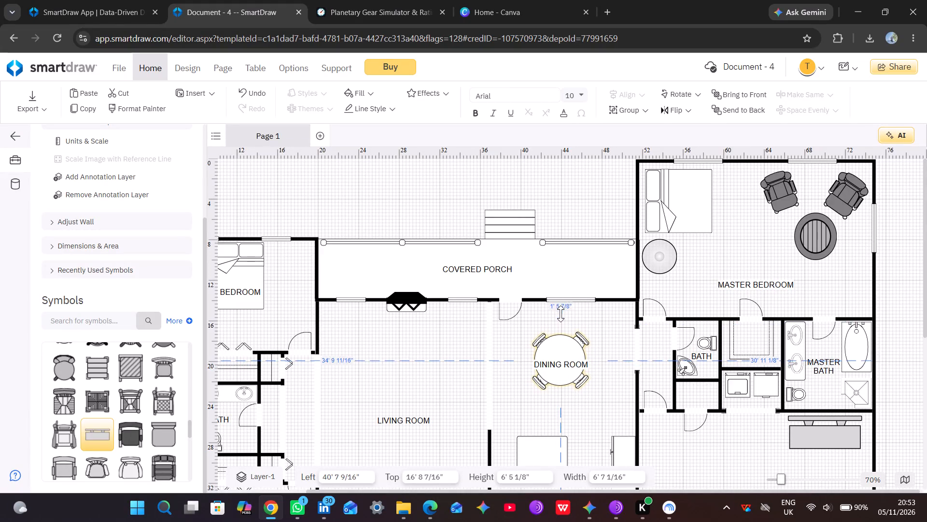
drag(561, 314, 561, 310)
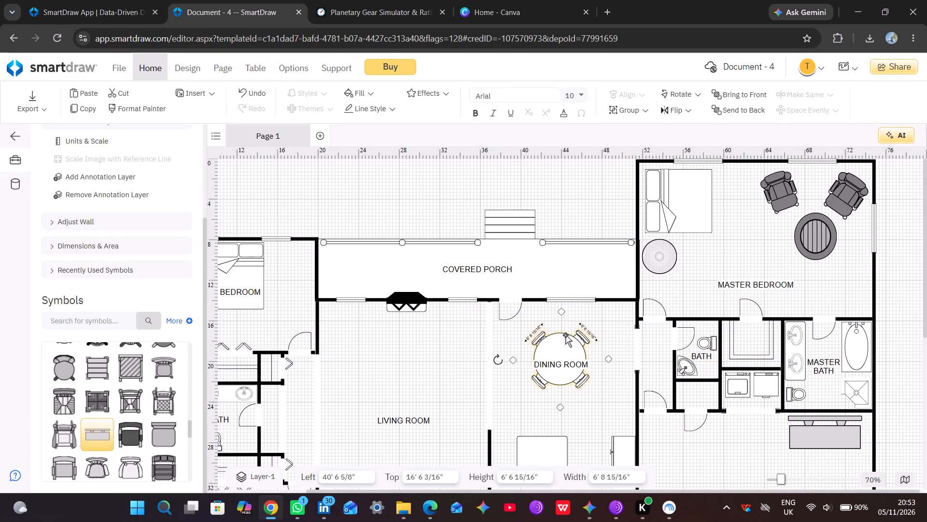
click(617, 393)
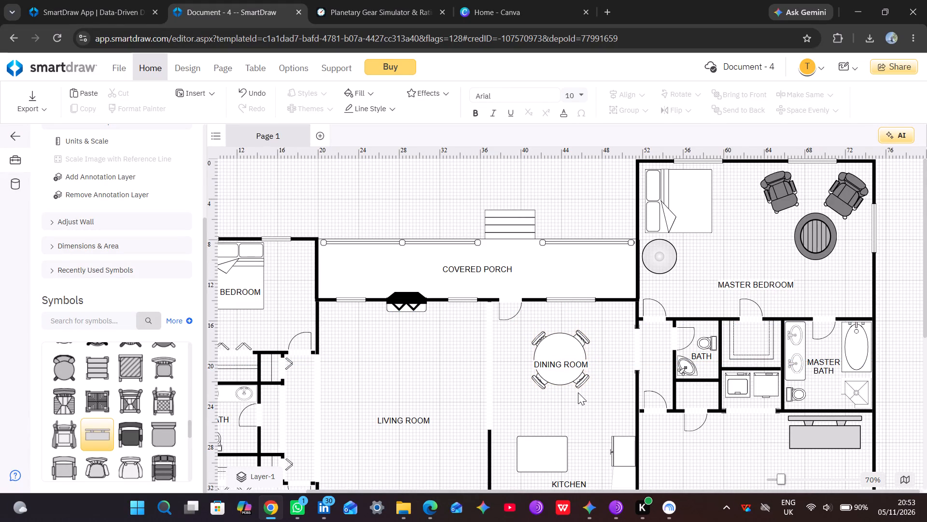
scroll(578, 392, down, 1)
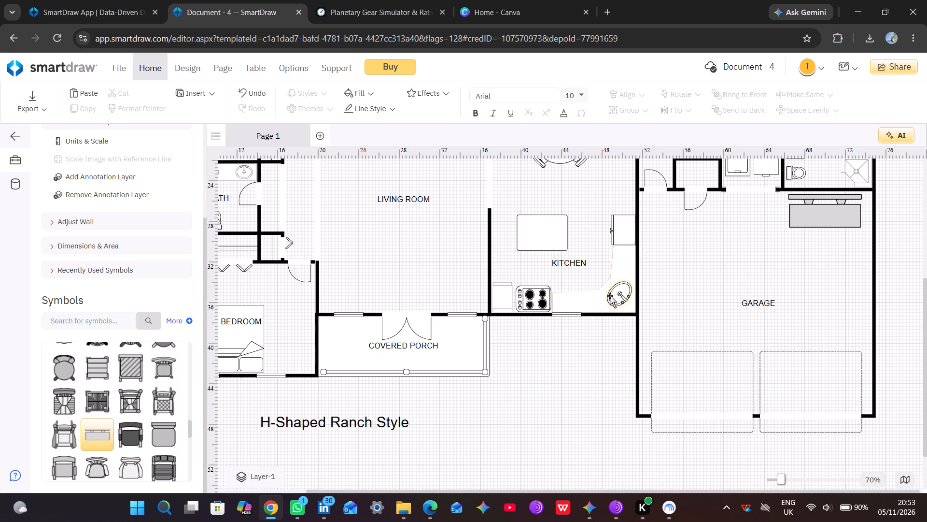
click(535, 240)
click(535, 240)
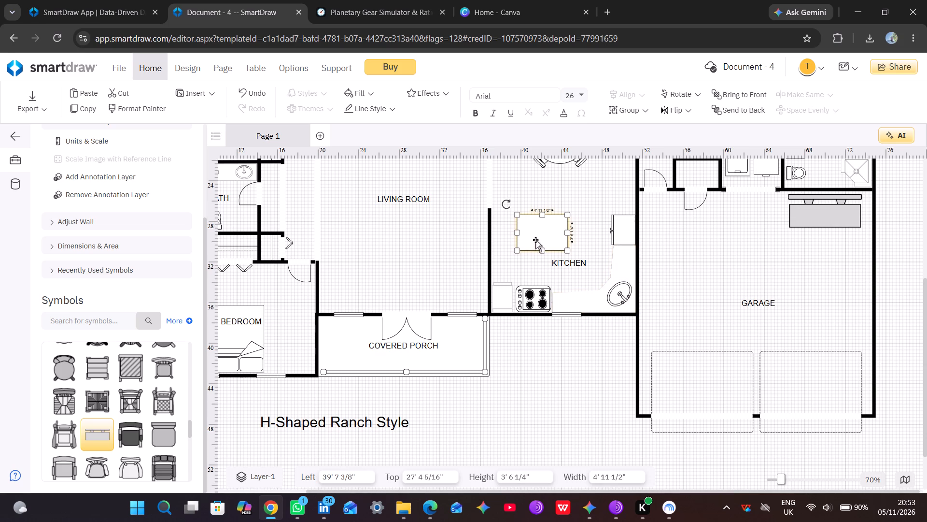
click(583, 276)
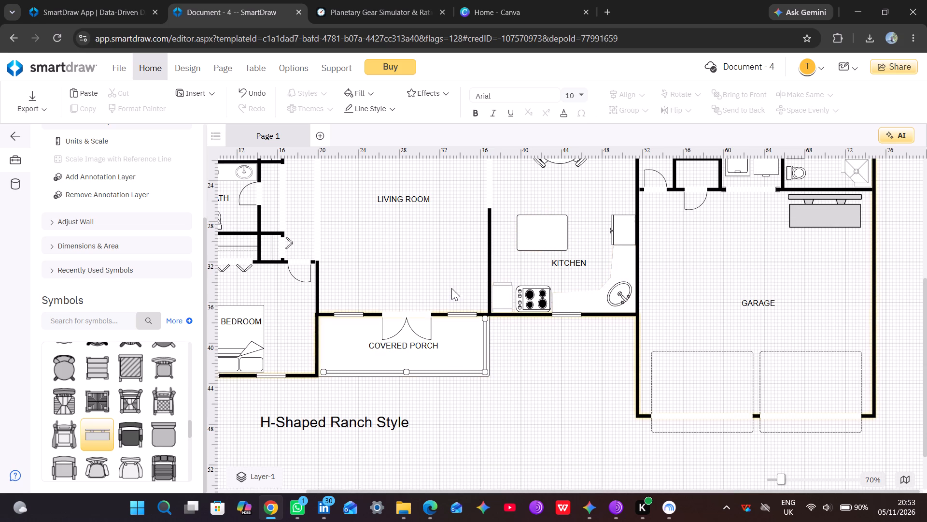
Find the Reed Stool among the chair symbols and place one in the living room, just above the room label.
scroll(451, 285, up, 1)
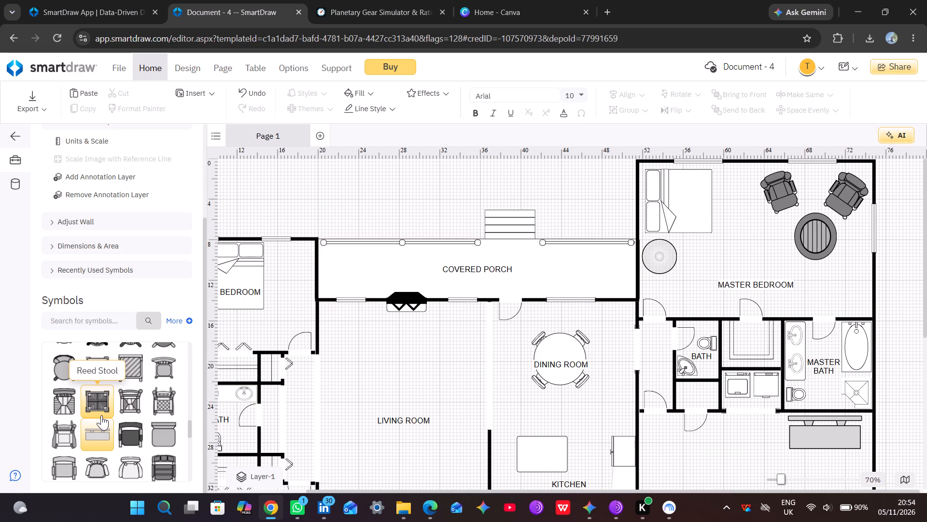
scroll(101, 415, down, 1)
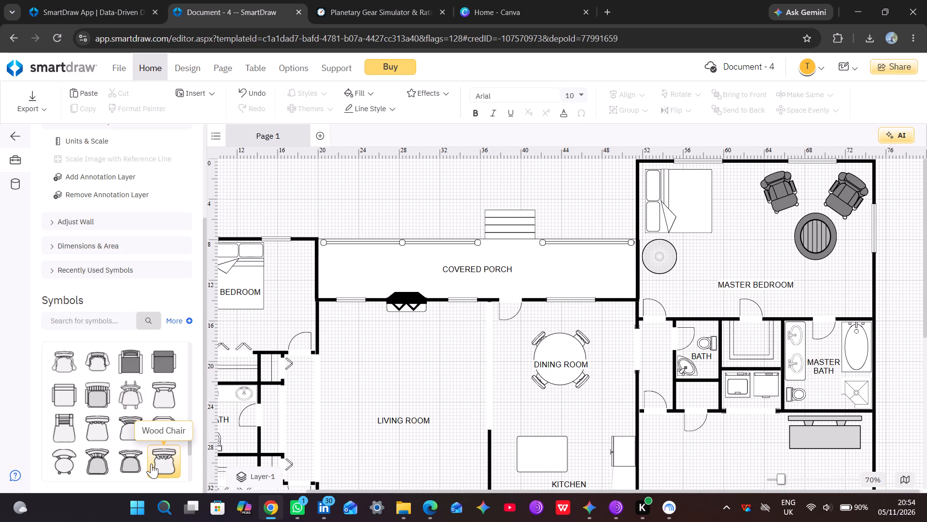
scroll(136, 410, down, 1)
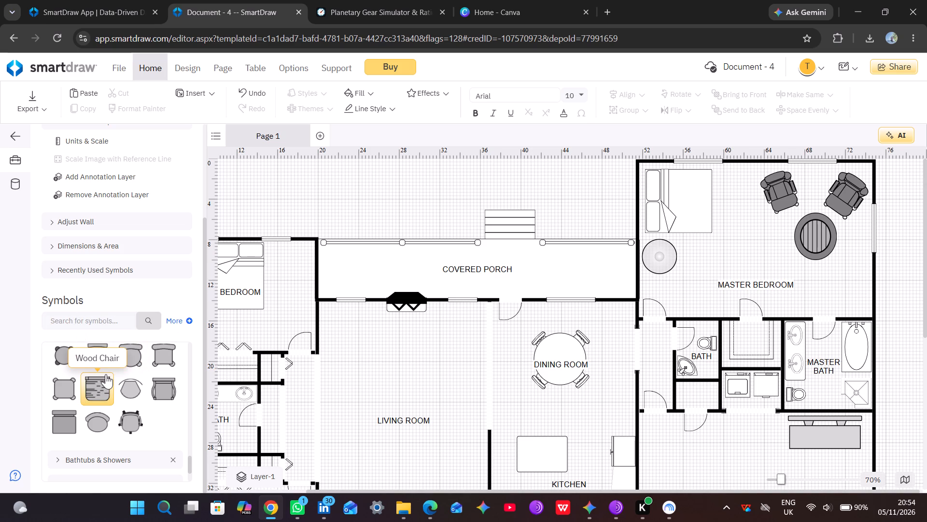
scroll(105, 378, down, 1)
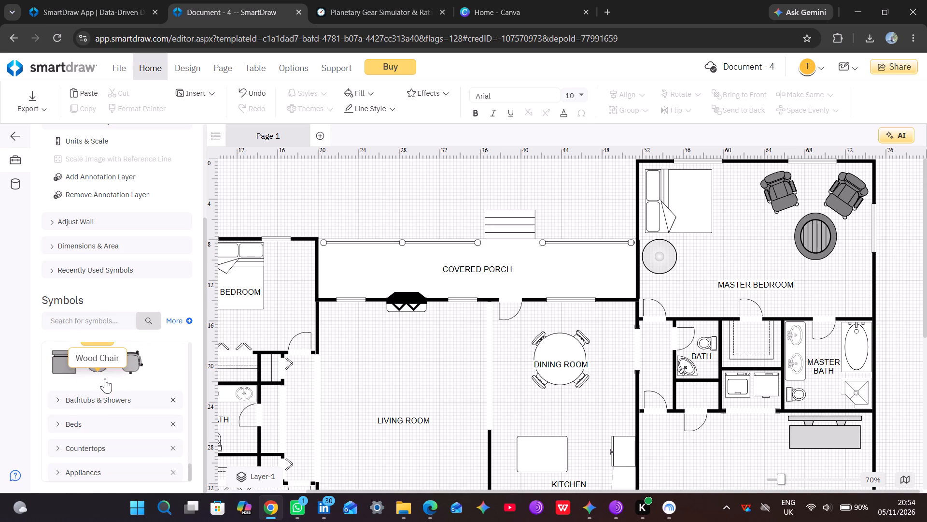
scroll(104, 376, up, 3)
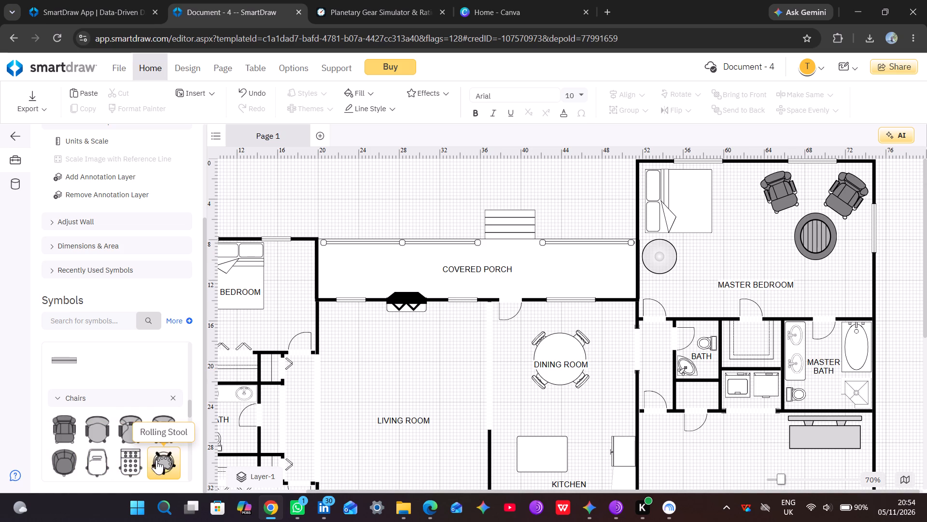
scroll(90, 423, down, 1)
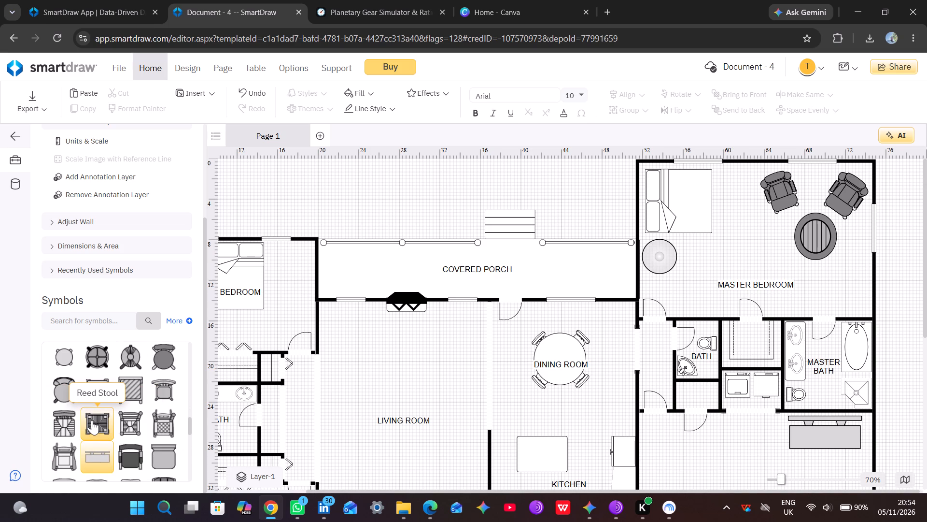
drag(93, 418, 351, 371)
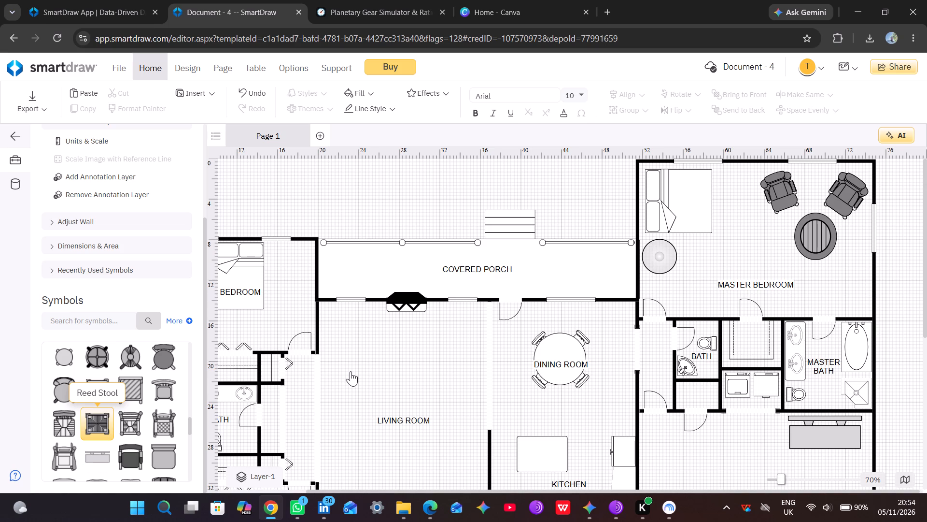
drag(351, 371, 395, 364)
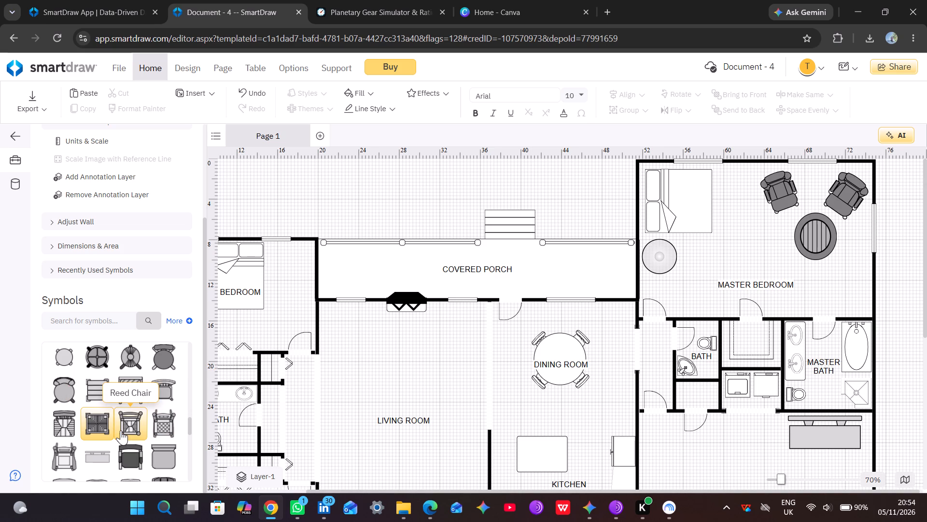
drag(102, 419, 289, 391)
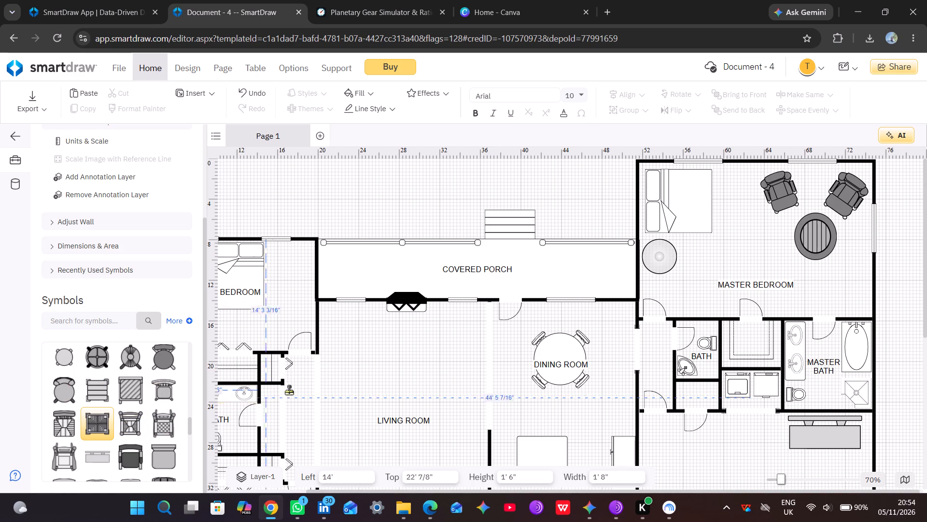
drag(289, 391, 399, 388)
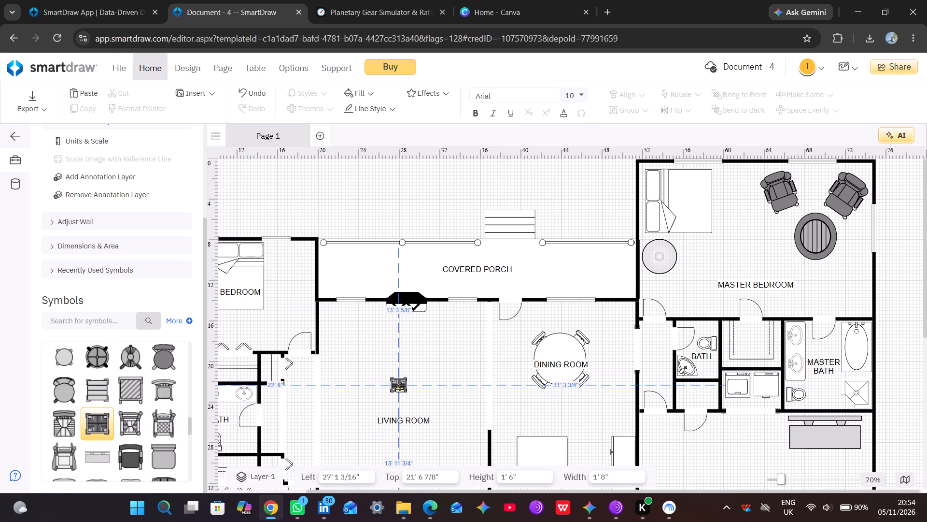
drag(399, 388, 387, 407)
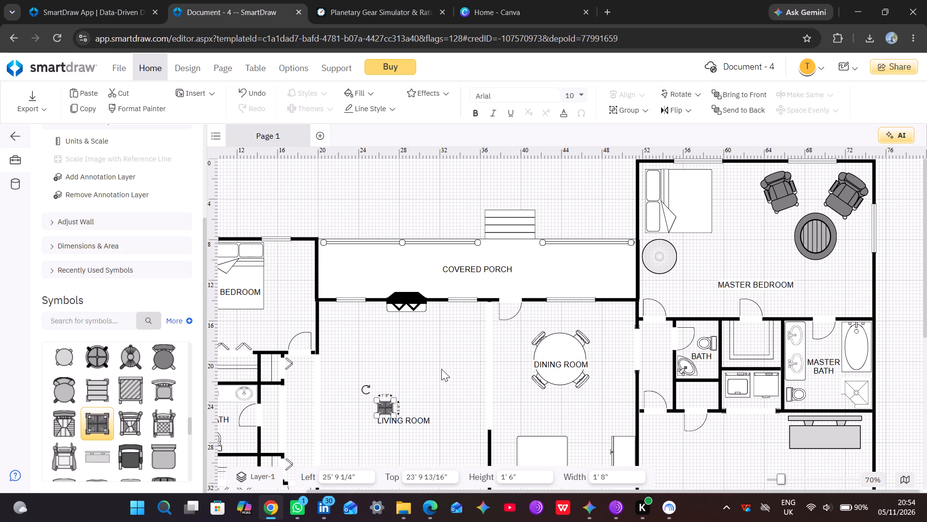
Resize the reed stool to about 5' 2" wide and 4' 8" high, and position it between the fireplace and the living room label.
scroll(441, 369, down, 1)
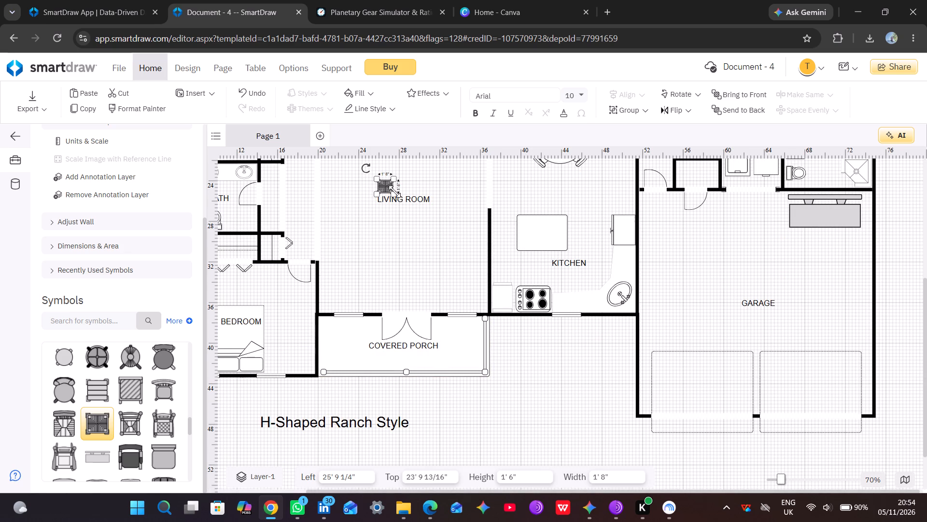
drag(394, 194, 437, 272)
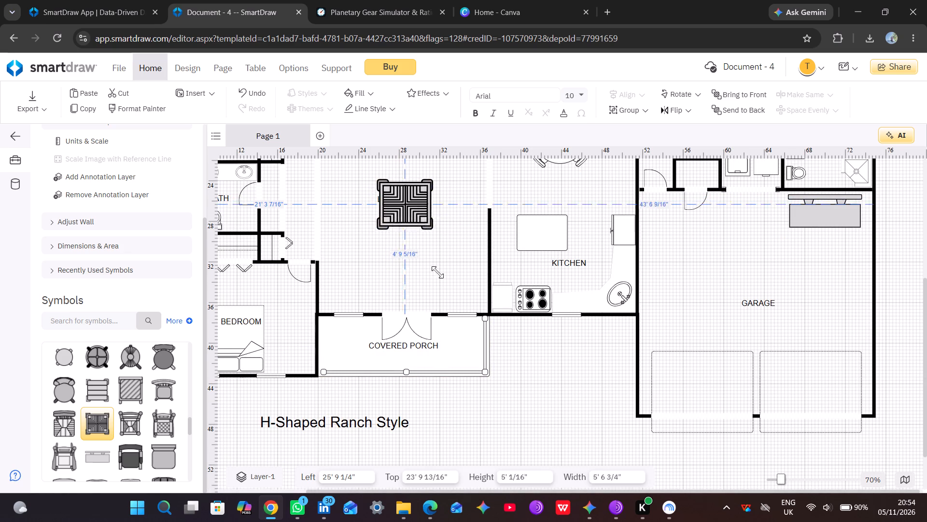
drag(437, 272, 446, 284)
drag(418, 210, 408, 212)
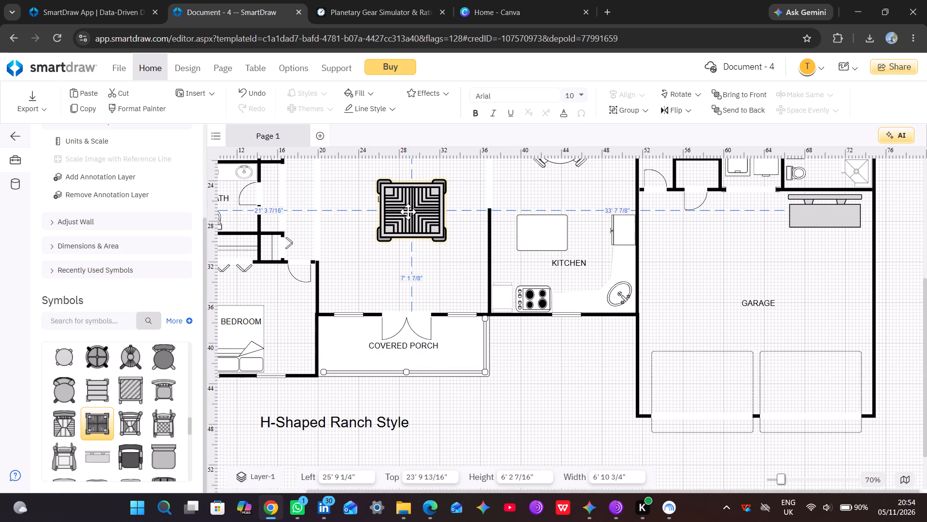
drag(408, 212, 397, 191)
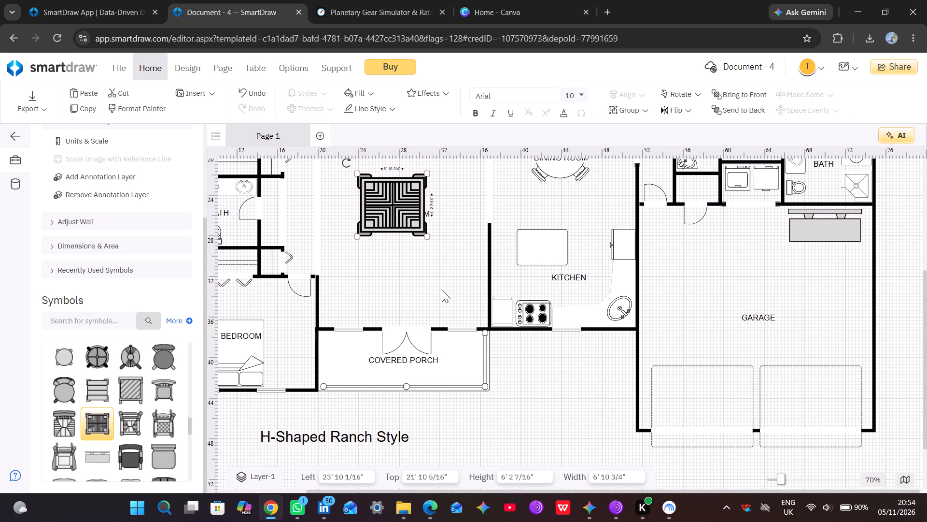
scroll(442, 290, up, 1)
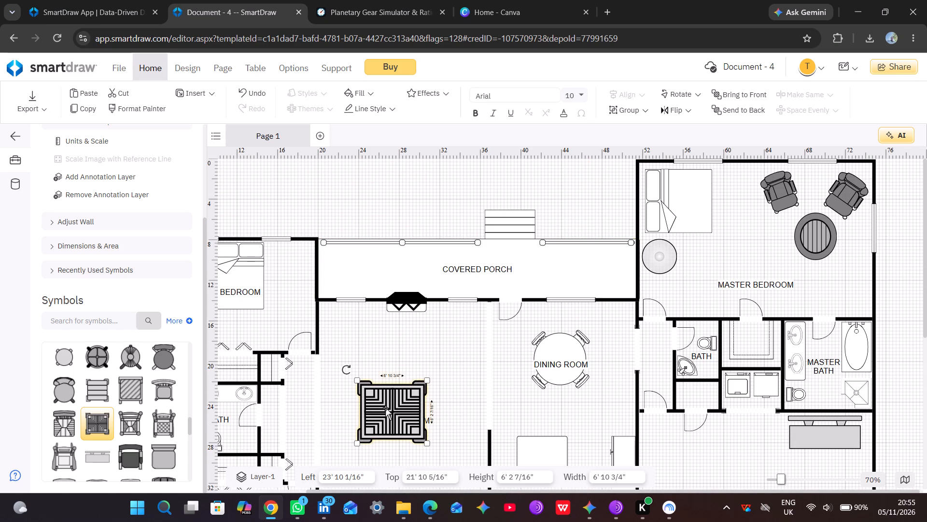
drag(387, 408, 393, 386)
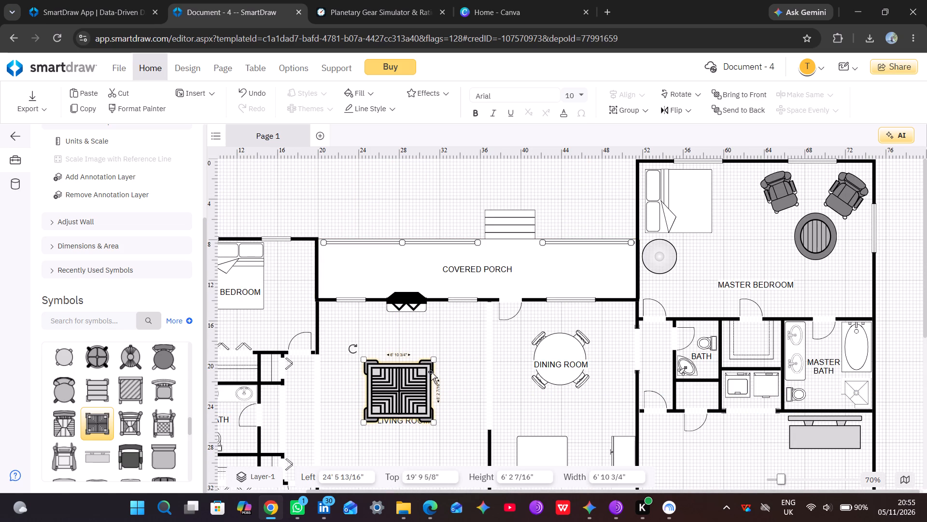
drag(434, 357, 417, 378)
drag(397, 402, 408, 377)
click(409, 293)
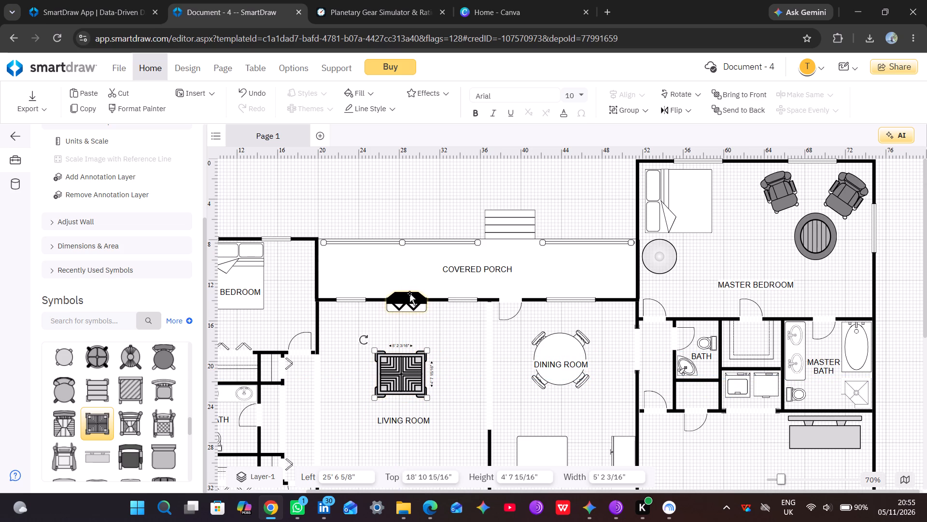
click(448, 334)
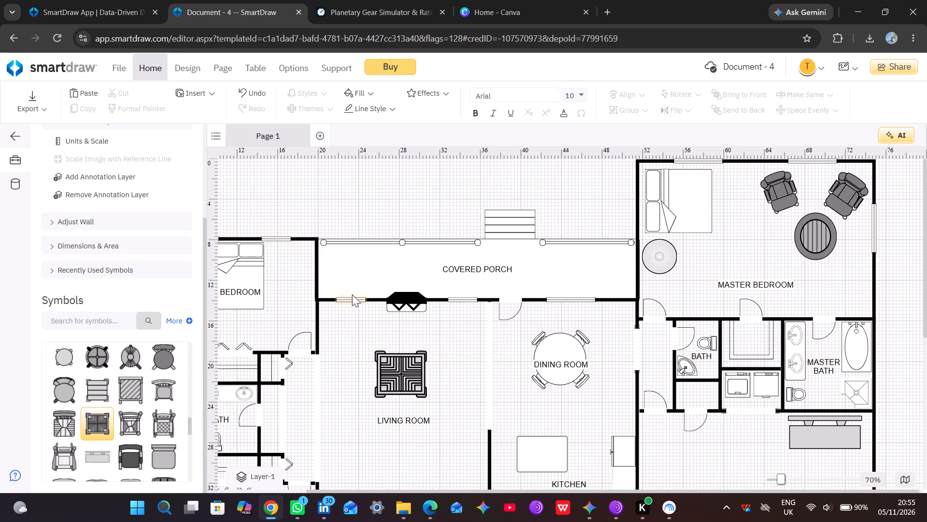
Place three Rolling Armless Chairs around the large reed stool: one on the fireplace side, one on the bedroom side, one on the dining room side.
click(171, 361)
drag(171, 361, 273, 339)
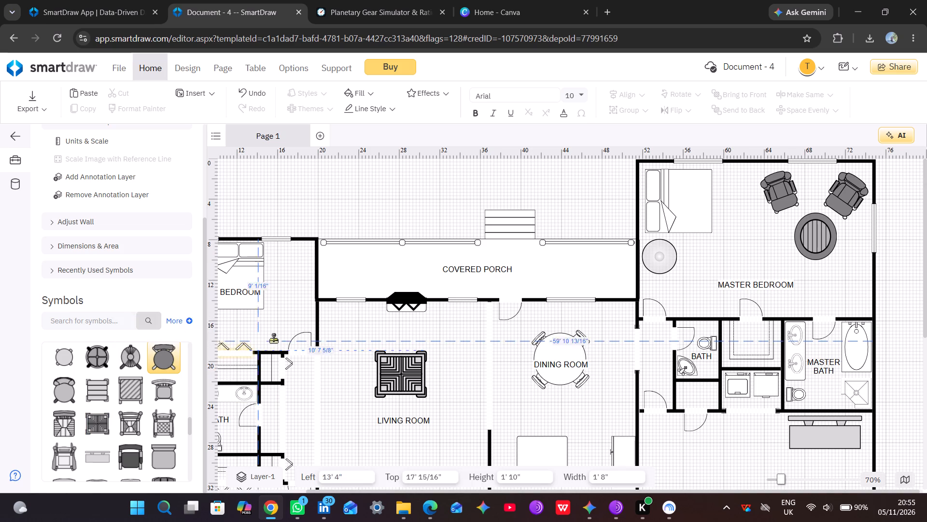
drag(273, 339, 400, 332)
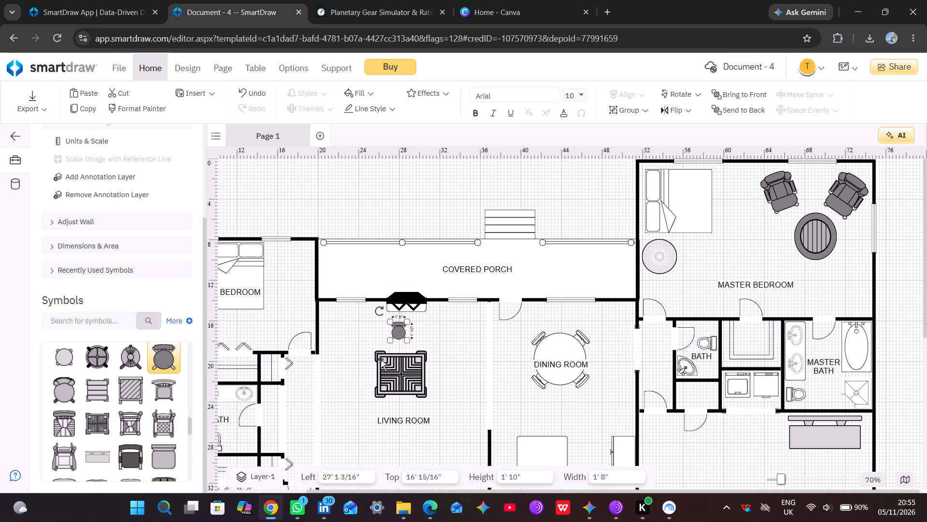
drag(165, 352, 250, 364)
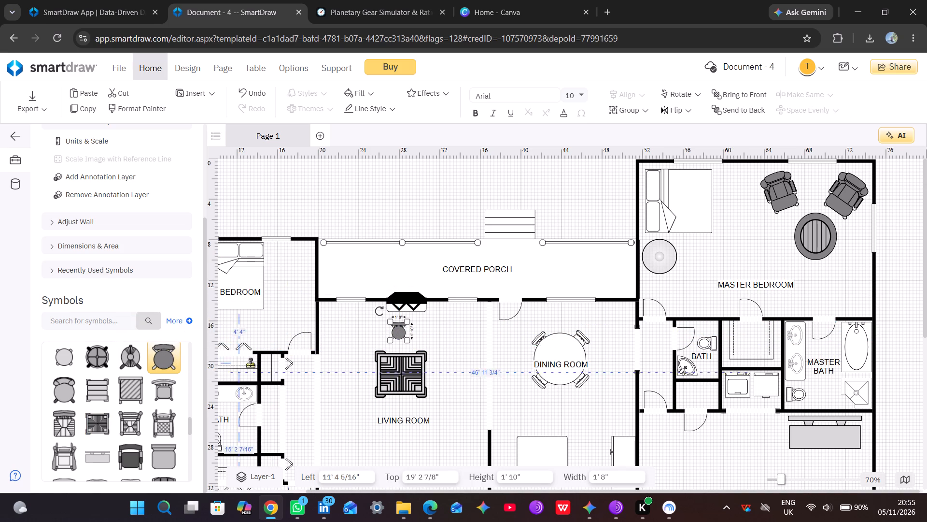
drag(250, 364, 354, 368)
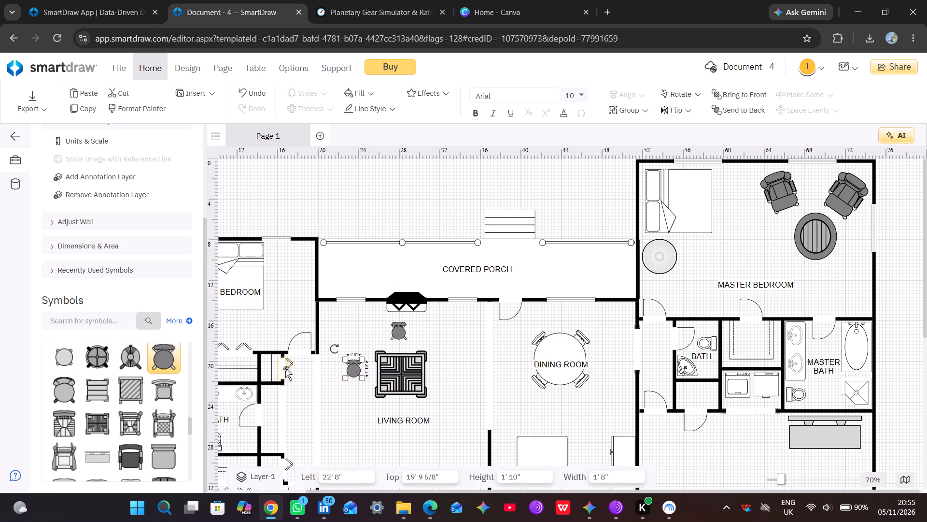
drag(169, 351, 359, 356)
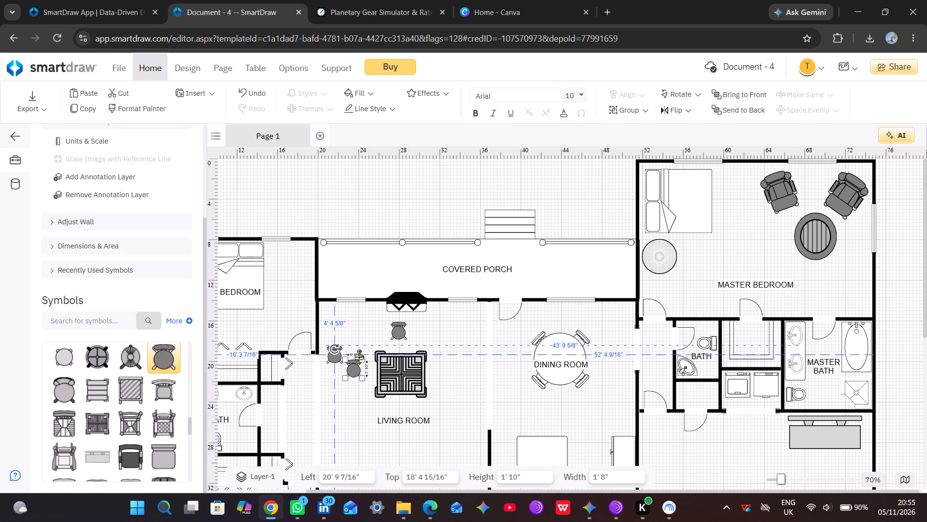
drag(359, 356, 448, 370)
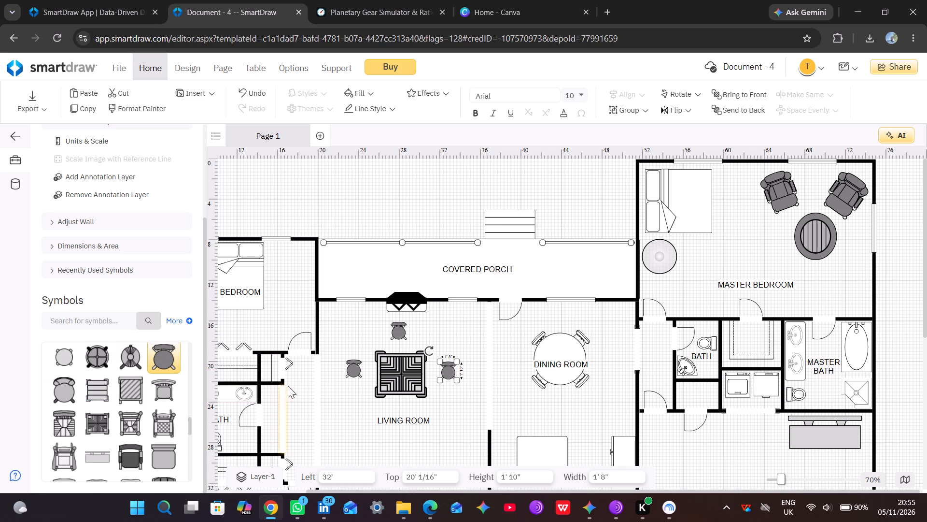
Rotate the bedroom-side and dining-room-side armless chairs so that both face the reed stool in the living room.
click(352, 372)
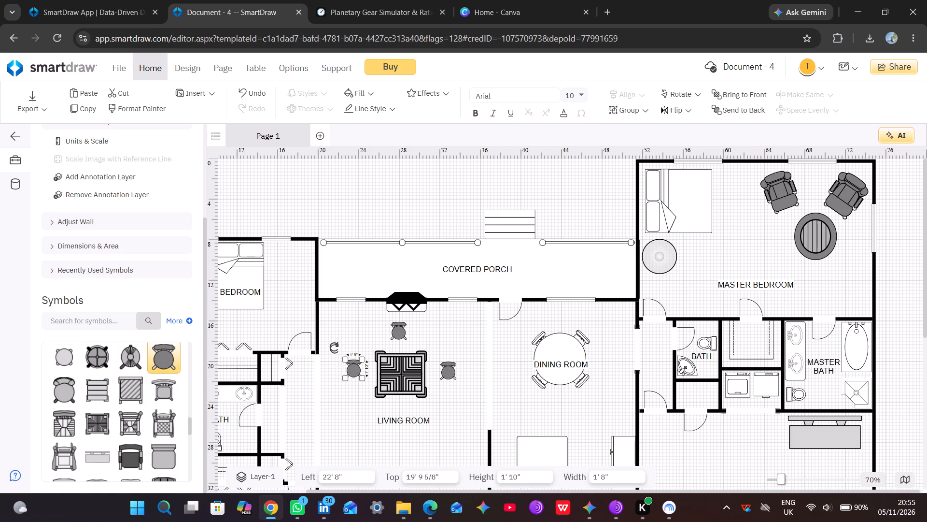
drag(334, 347, 337, 380)
click(449, 370)
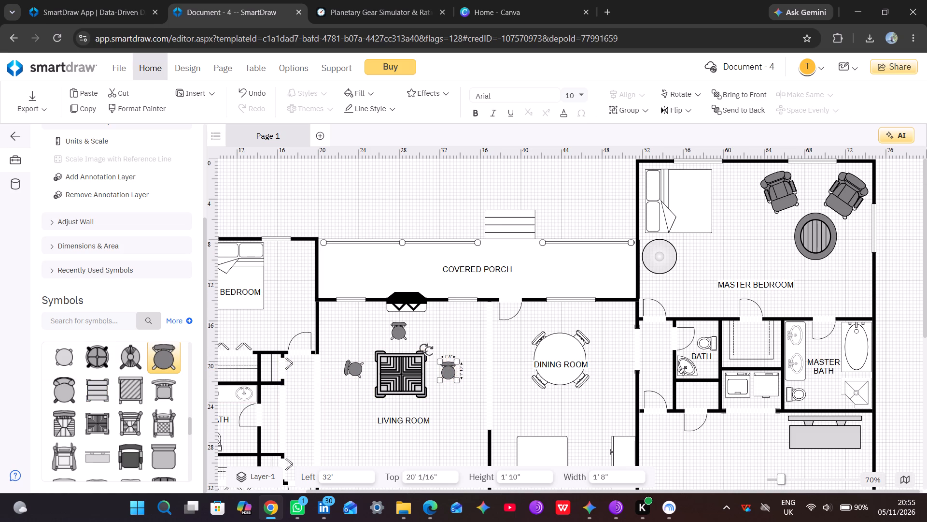
drag(432, 351, 457, 350)
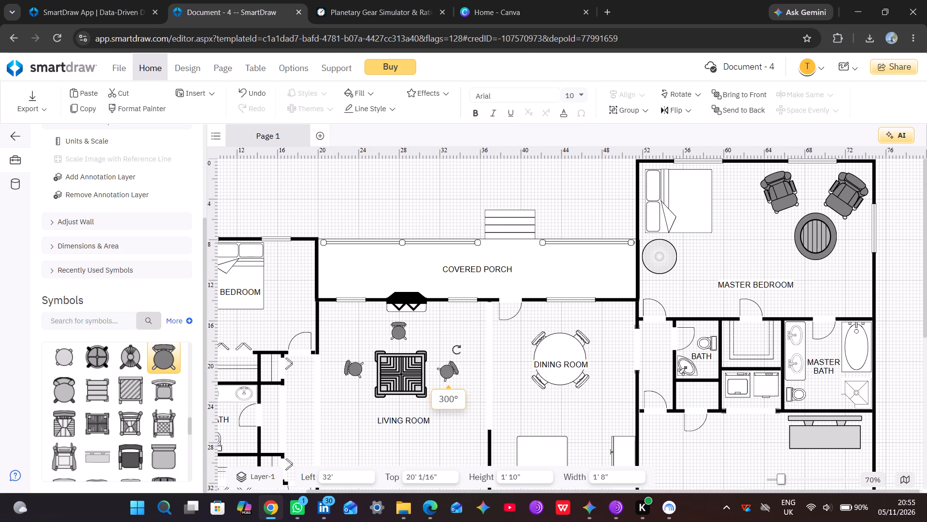
drag(457, 350, 463, 357)
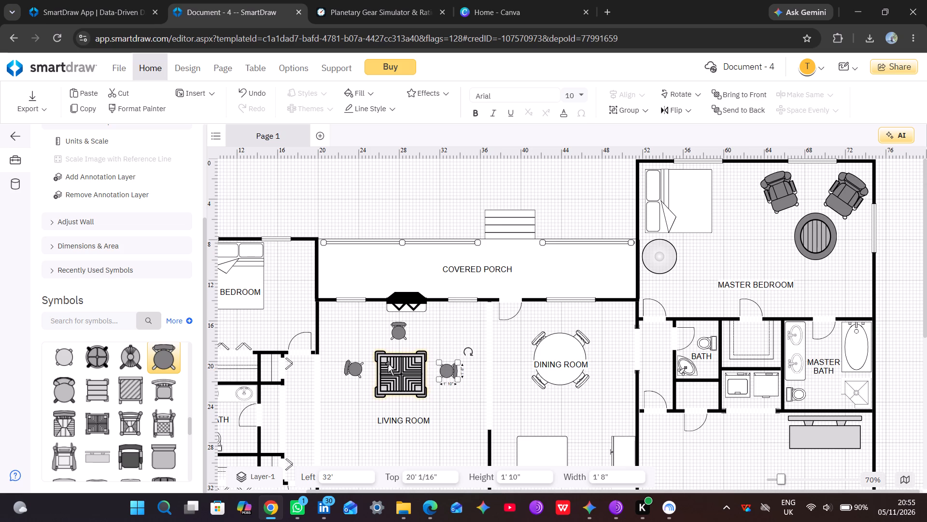
Shift the bedroom-side armless chair slightly toward the reed stool and enlarge it to about 2' 8" wide and 2' 11" high.
drag(356, 370, 359, 377)
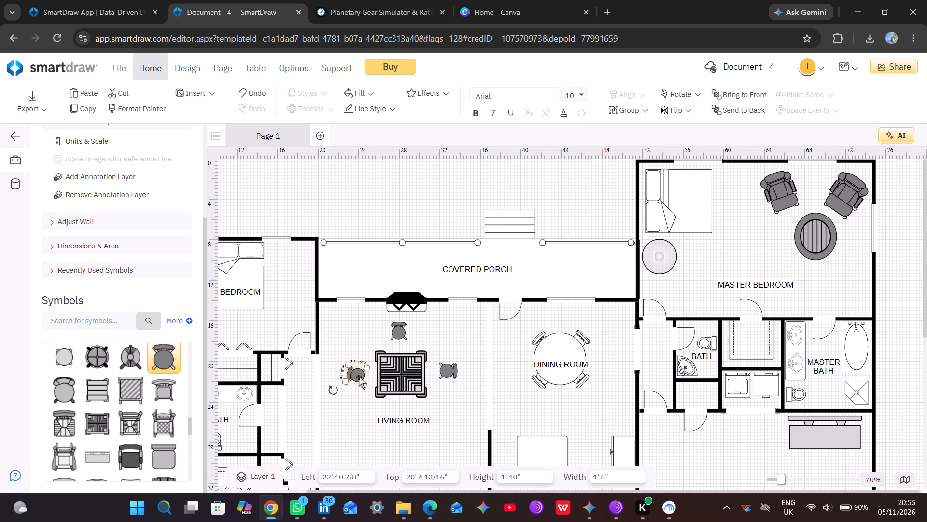
click(330, 391)
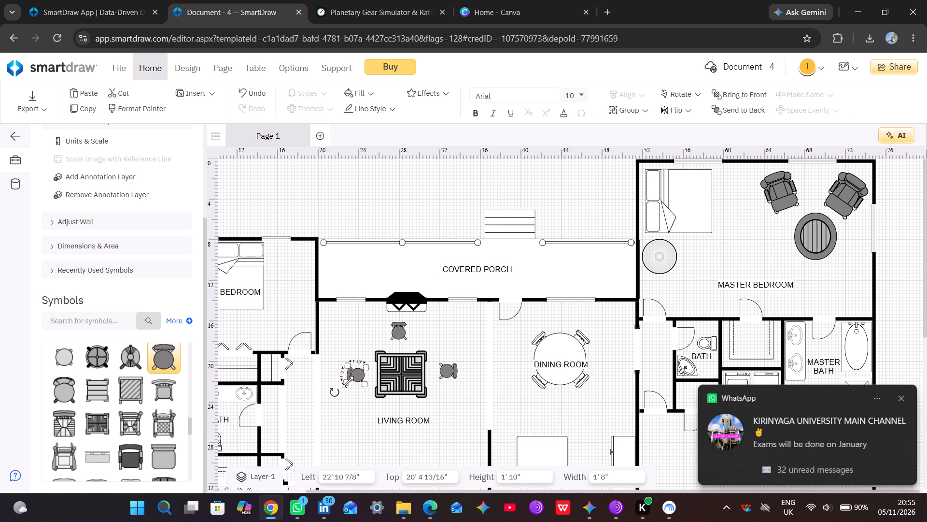
drag(348, 383, 339, 391)
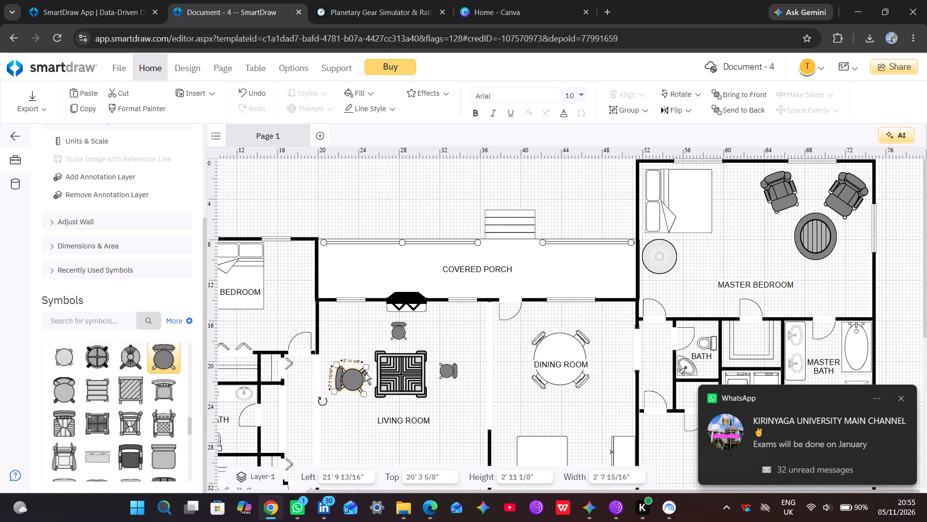
Enlarge the armless chair in front of the fireplace, stretching its outer corner toward the fireplace.
click(399, 331)
drag(392, 320, 386, 317)
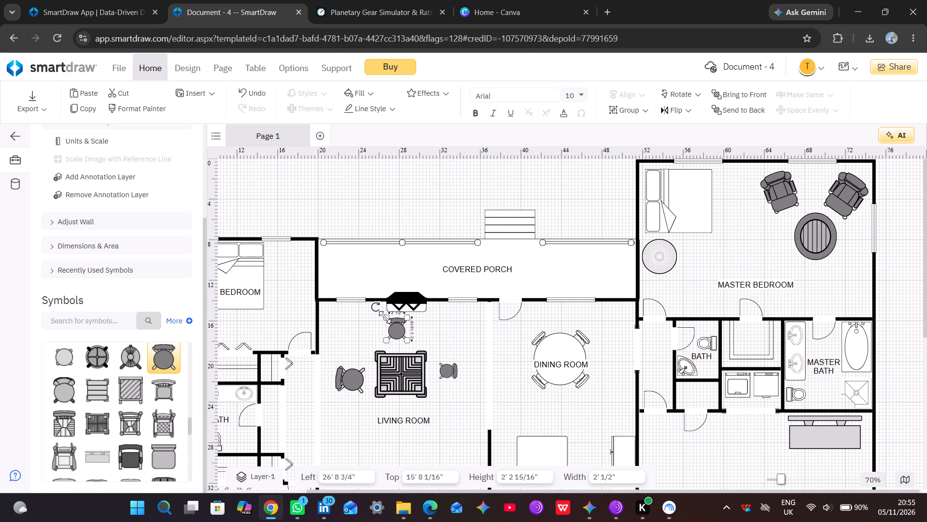
drag(385, 318, 379, 312)
Enlarge the dining-room-side armless chair beside the reed stool to about 2' 10" wide and 3' 1" high.
click(441, 368)
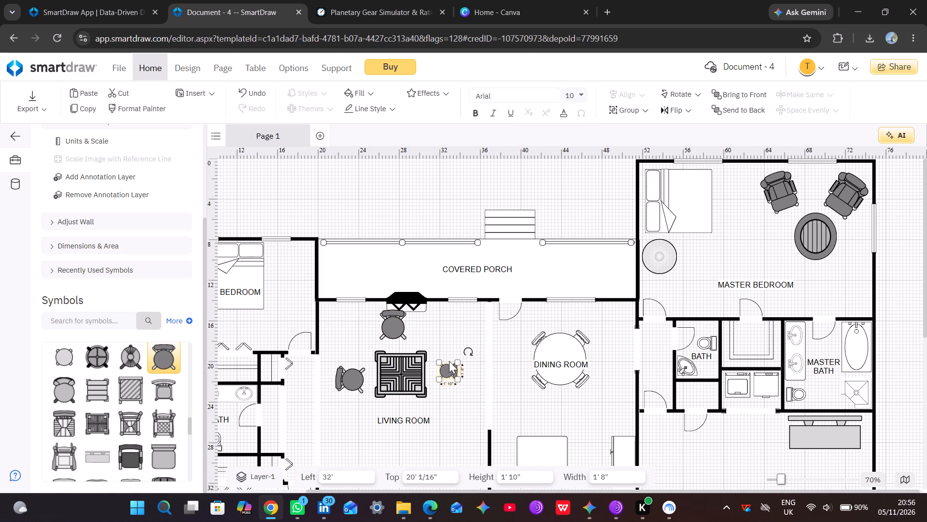
drag(455, 360, 466, 348)
click(450, 367)
drag(457, 362, 471, 349)
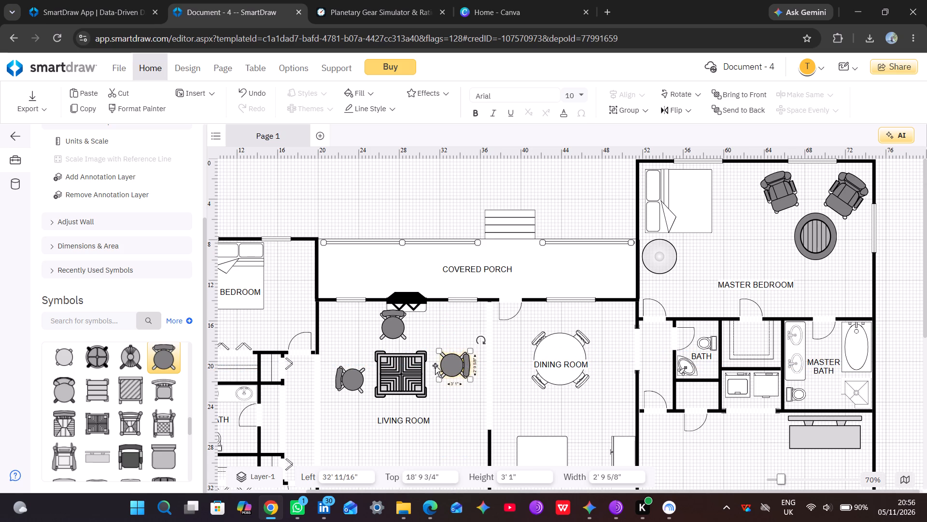
Reposition the three armless chairs so they line up with the centre of the living room's reed stool on their respective sides.
drag(452, 365, 459, 375)
drag(388, 320, 398, 326)
drag(350, 374, 347, 367)
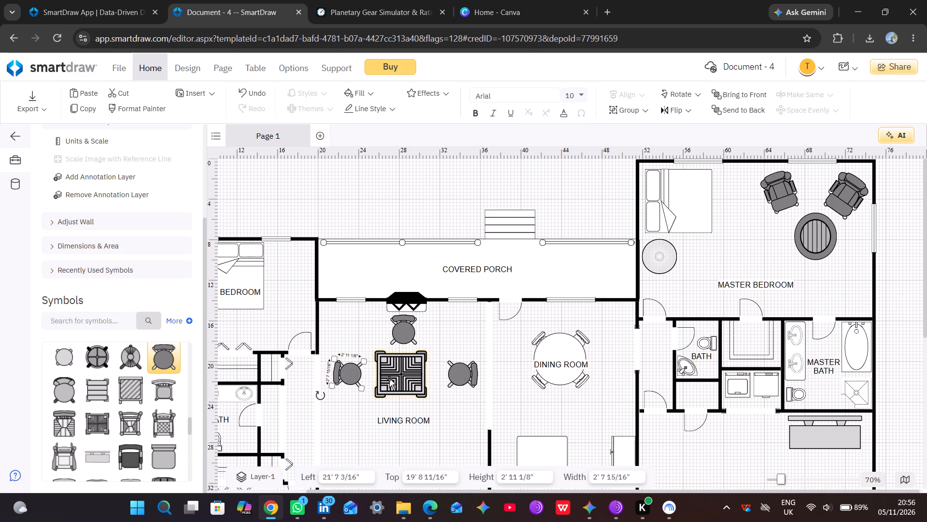
click(356, 326)
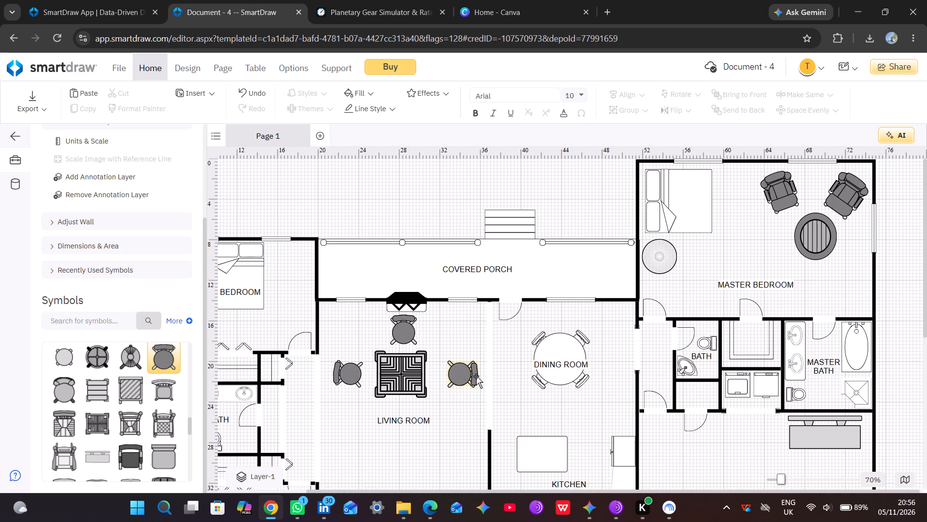
drag(468, 374, 463, 377)
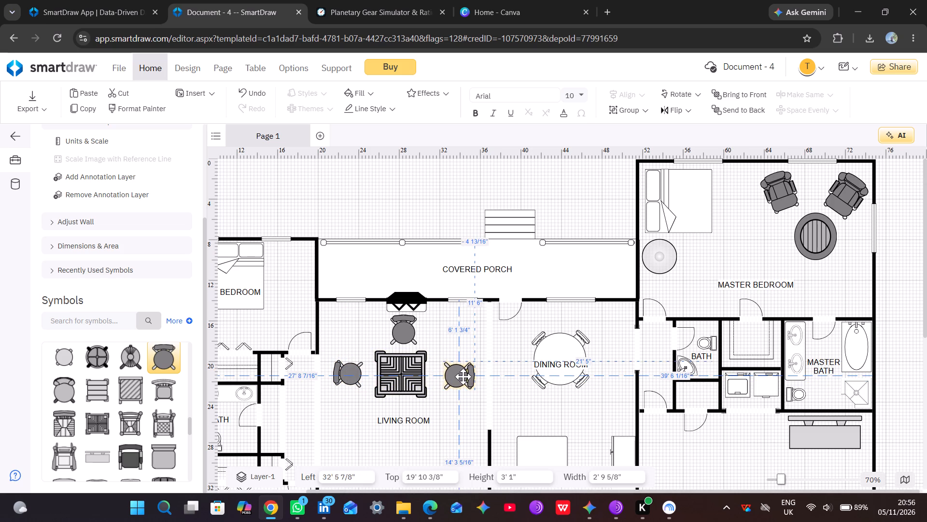
drag(463, 377, 460, 374)
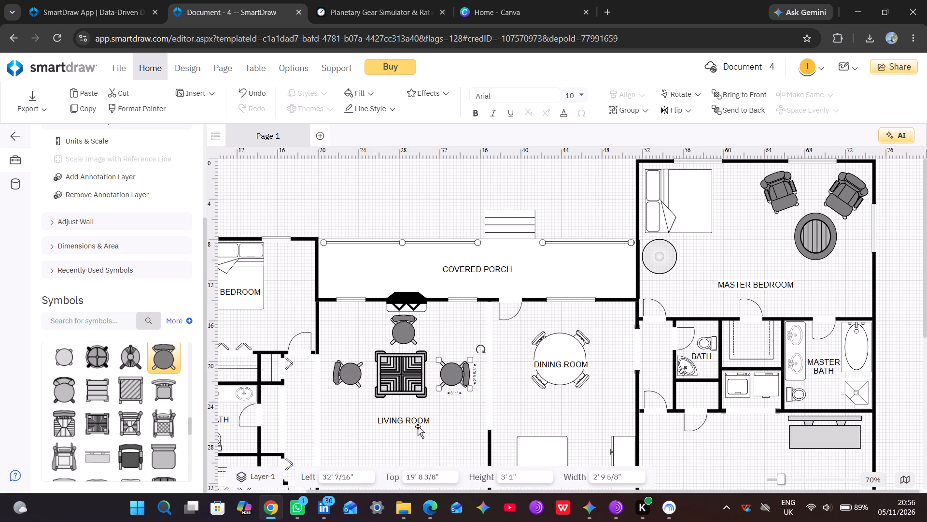
Place a Rolling Chair with Arms - 02 in the living room between the kitchen wall and the room label, toward the lower covered porch.
scroll(418, 426, down, 1)
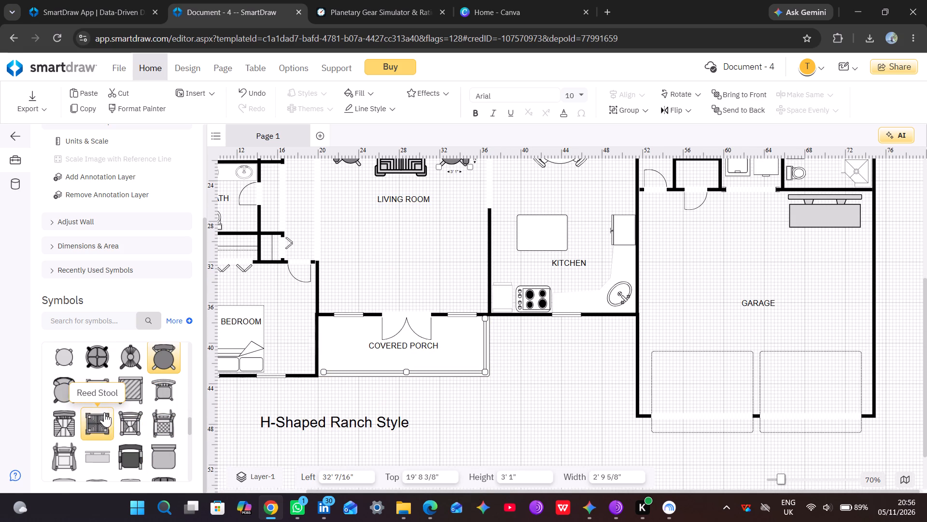
drag(56, 425, 275, 354)
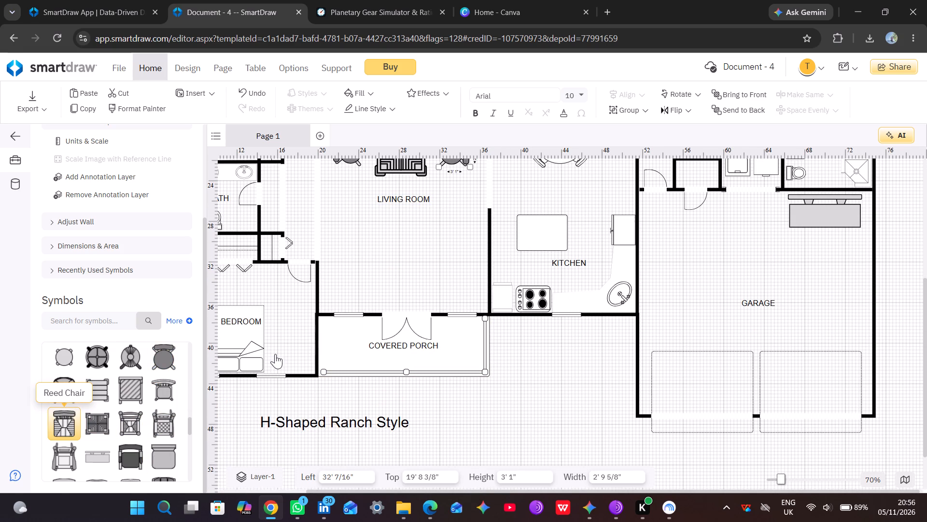
scroll(101, 395, up, 1)
click(101, 395)
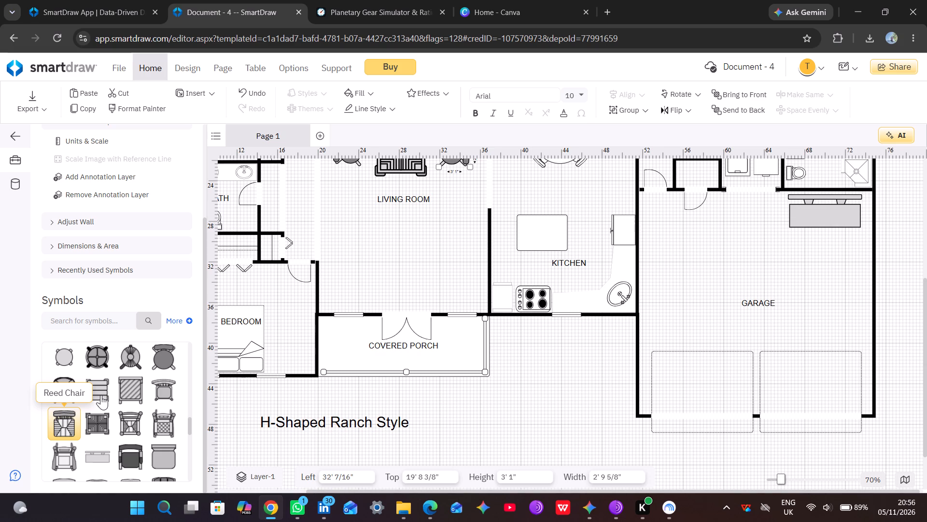
click(104, 384)
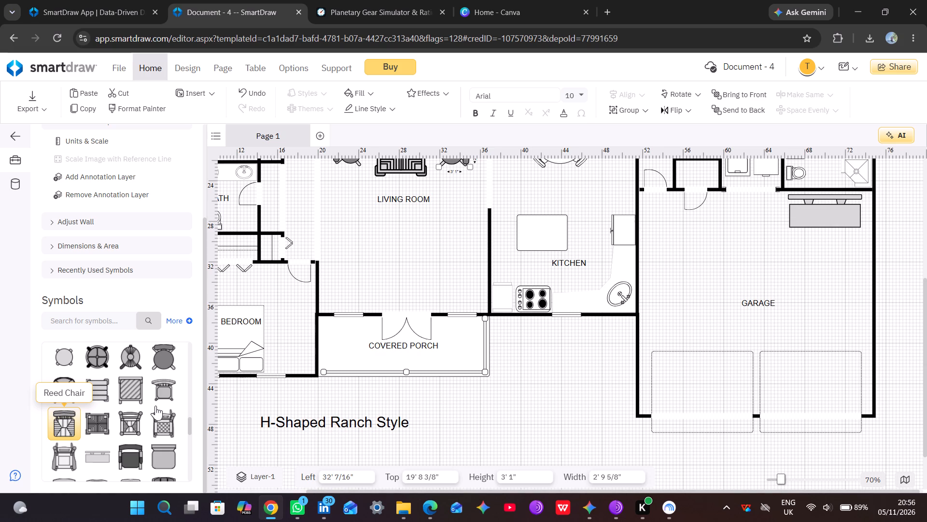
click(149, 406)
double_click(206, 407)
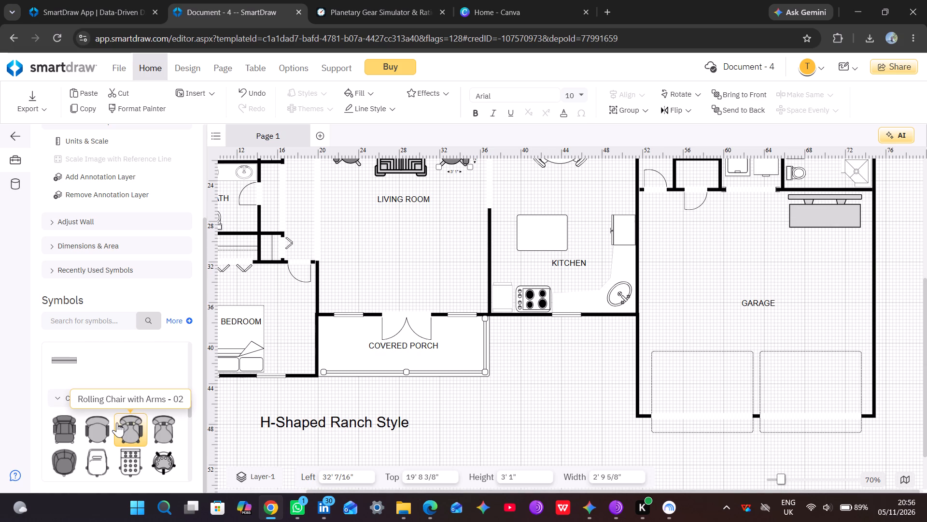
drag(117, 422, 309, 323)
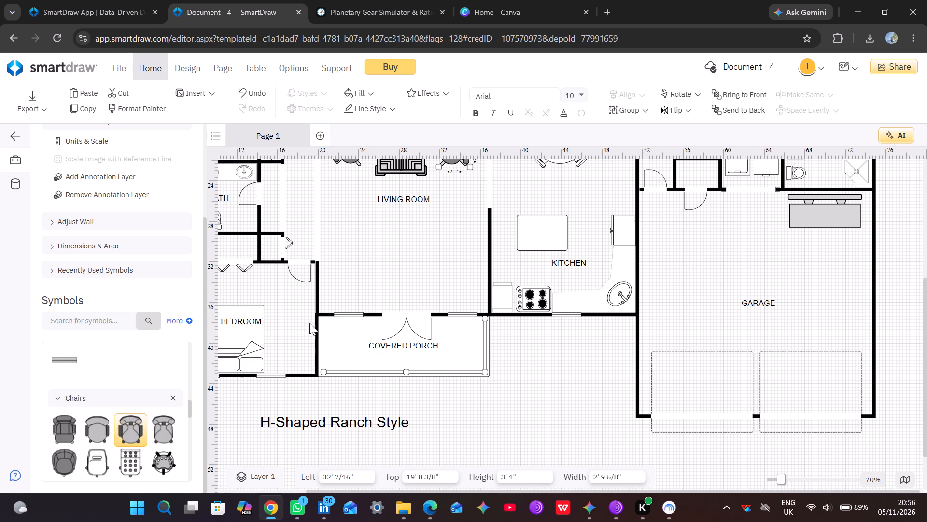
drag(309, 323, 466, 252)
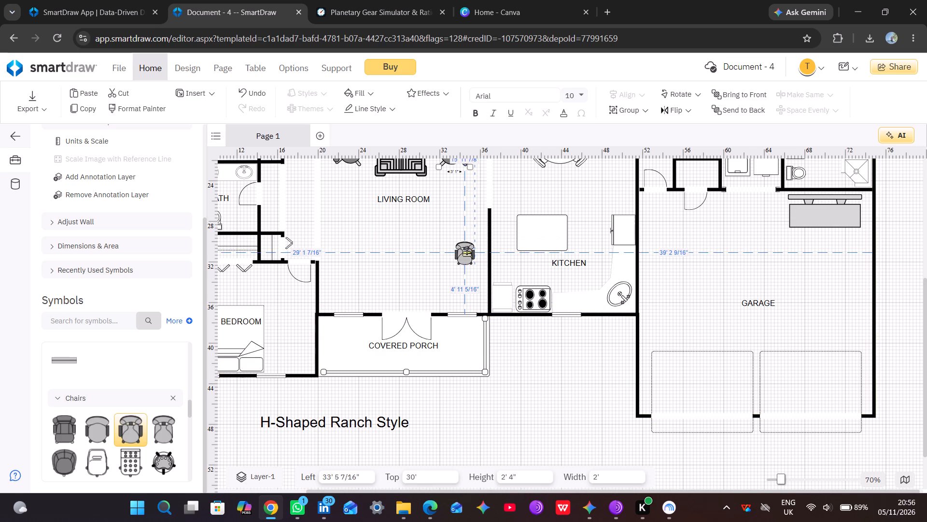
drag(466, 252, 458, 243)
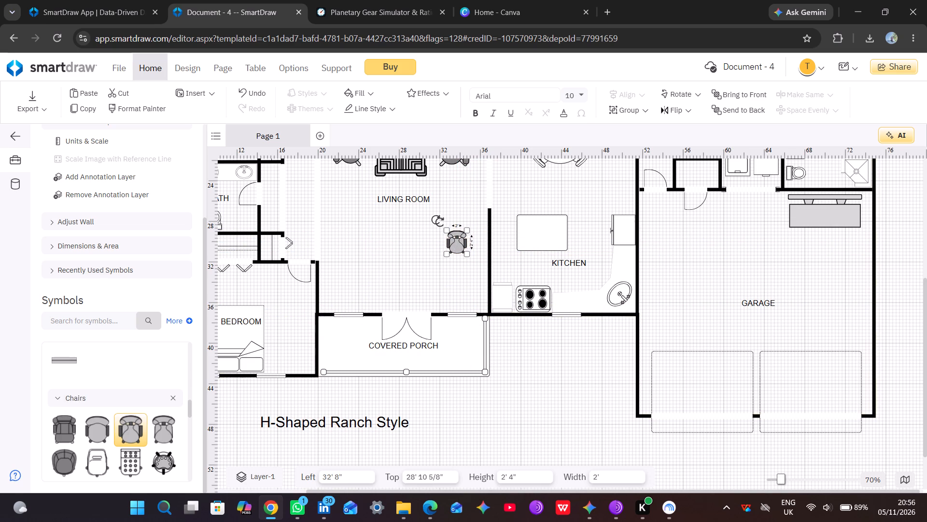
Rotate the rolling chair with arms so its back faces the kitchen wall, and enlarge it to about 2' 11" wide and 3' 4" high.
drag(440, 222, 479, 219)
click(455, 241)
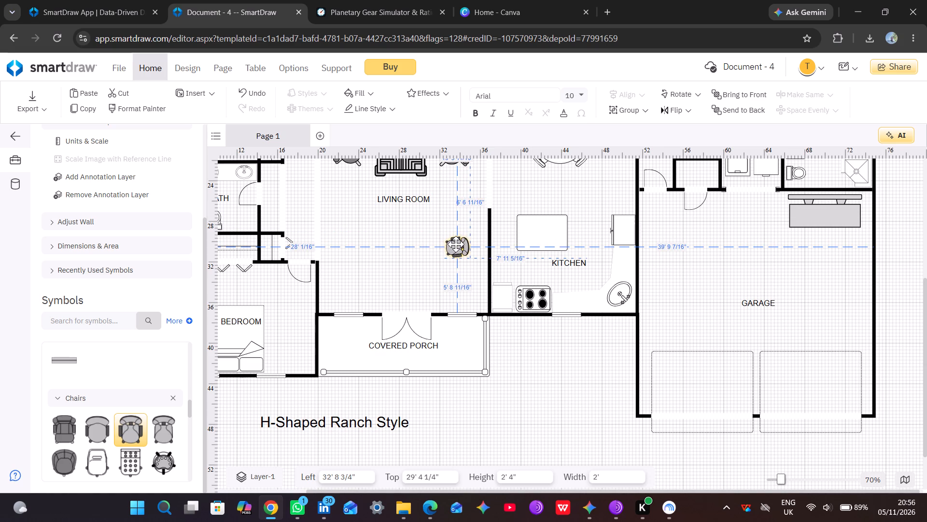
drag(470, 258, 476, 280)
drag(471, 260, 459, 254)
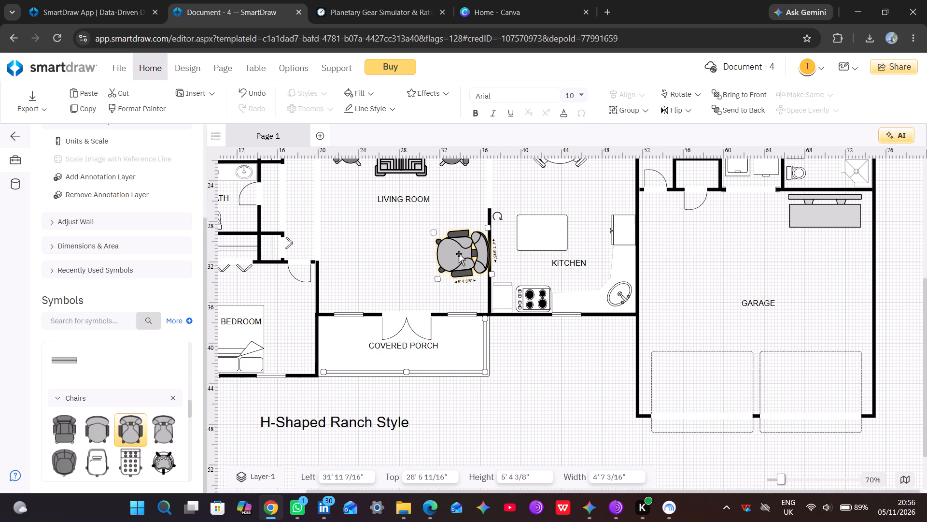
click(459, 254)
drag(492, 275, 475, 259)
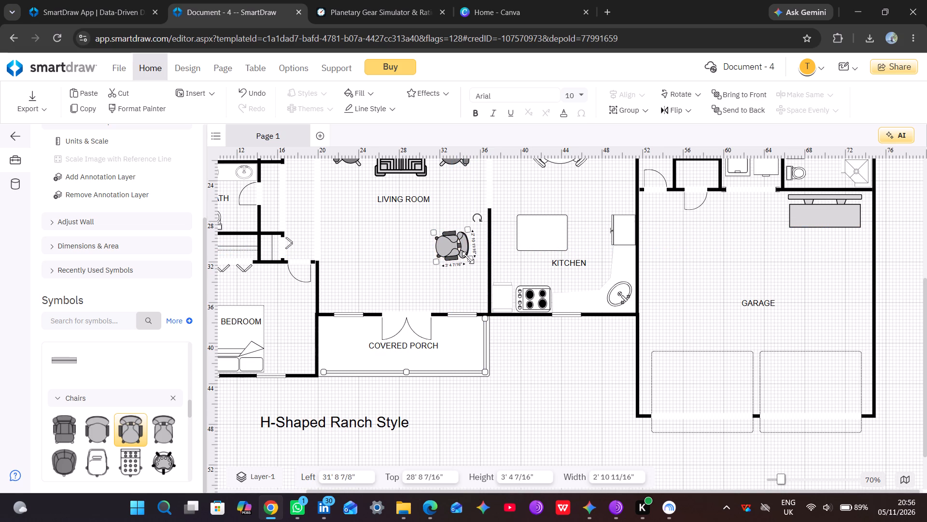
click(478, 216)
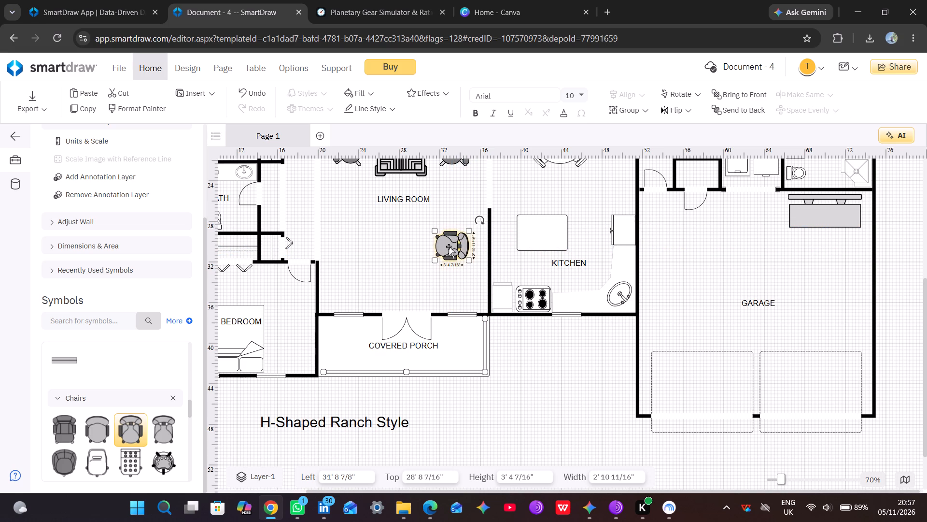
Move the rolling chair with arms into the living room corner between the kitchen wall and the lower covered porch.
drag(448, 246, 461, 250)
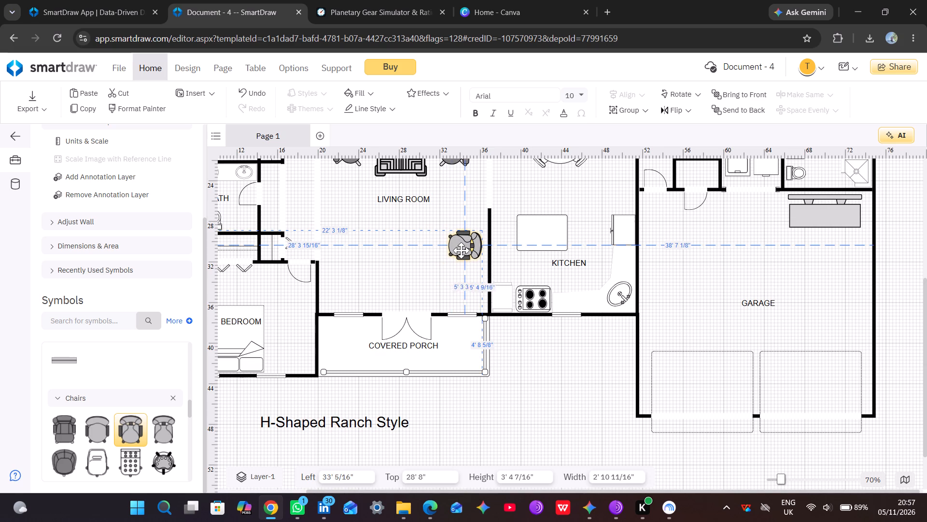
drag(461, 250, 461, 251)
drag(462, 247, 467, 259)
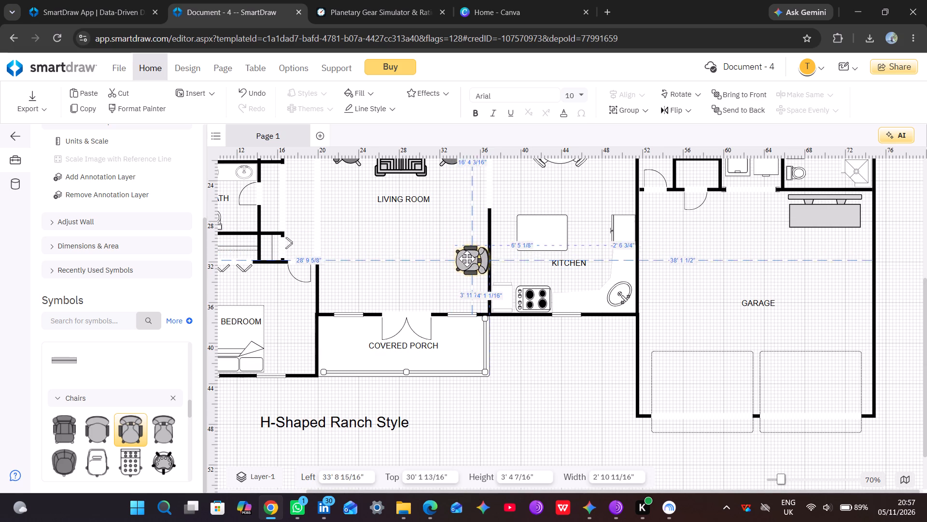
drag(467, 259, 456, 280)
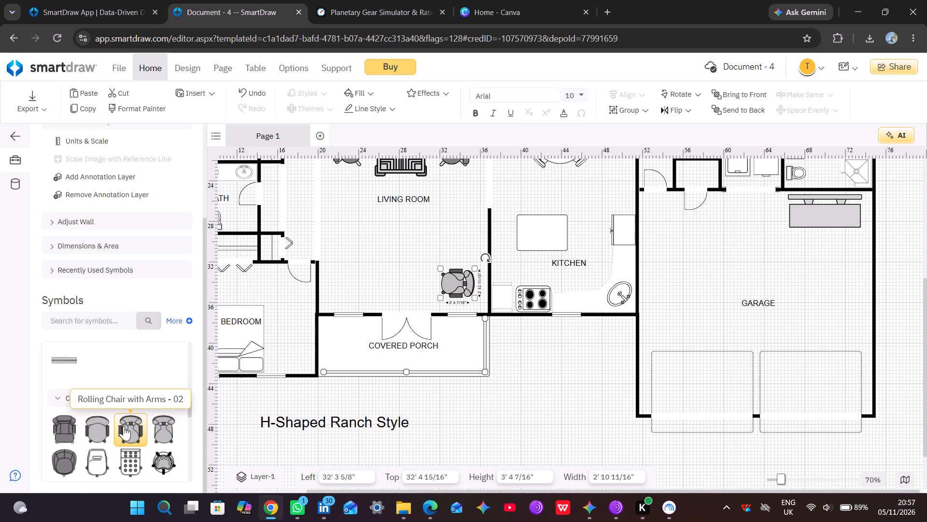
Place a Rolling Big Chair above the rolling chair with arms in the living room and enlarge it to about 3' 7" wide and 4' high.
drag(65, 463, 170, 390)
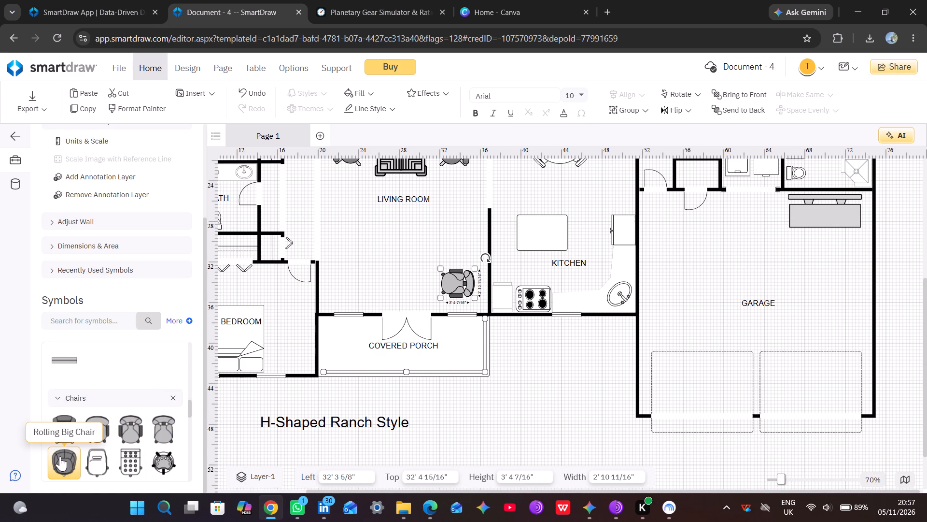
drag(60, 456, 434, 245)
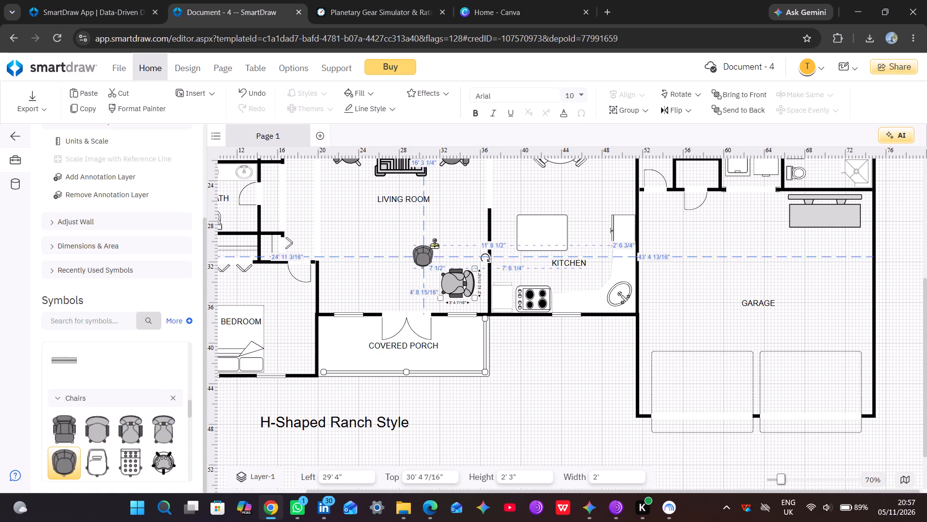
drag(434, 245, 453, 226)
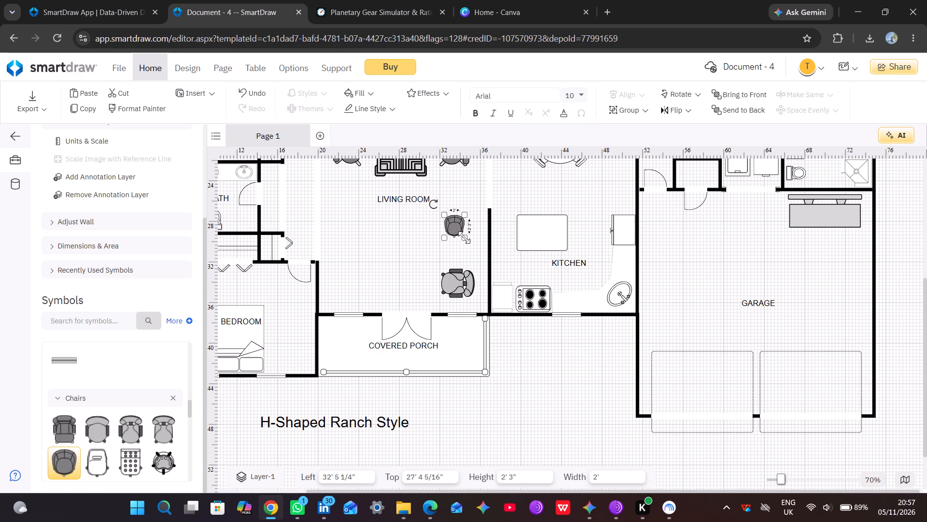
drag(464, 237, 478, 257)
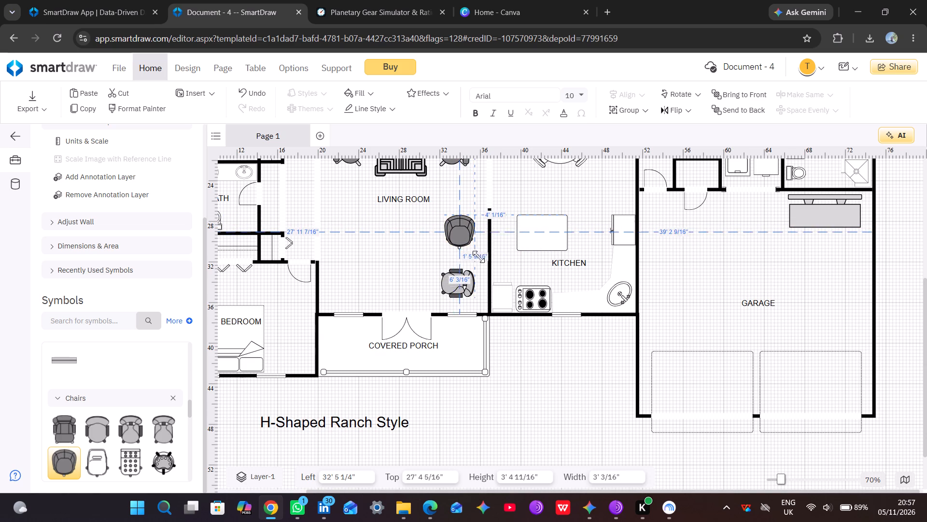
drag(478, 257, 479, 258)
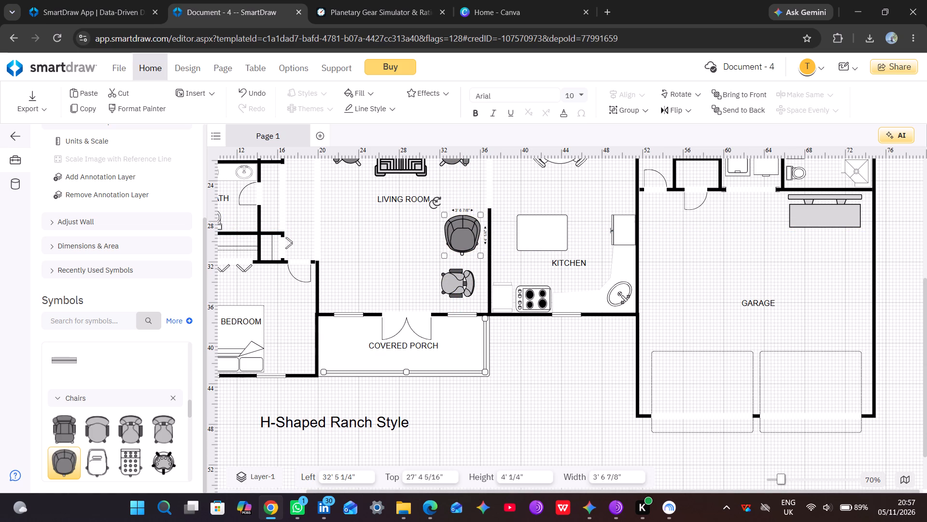
Rotate the Rolling Big Chair so its back faces the kitchen wall, and line it up with the rolling chair with arms.
drag(437, 202, 493, 212)
drag(458, 234, 456, 237)
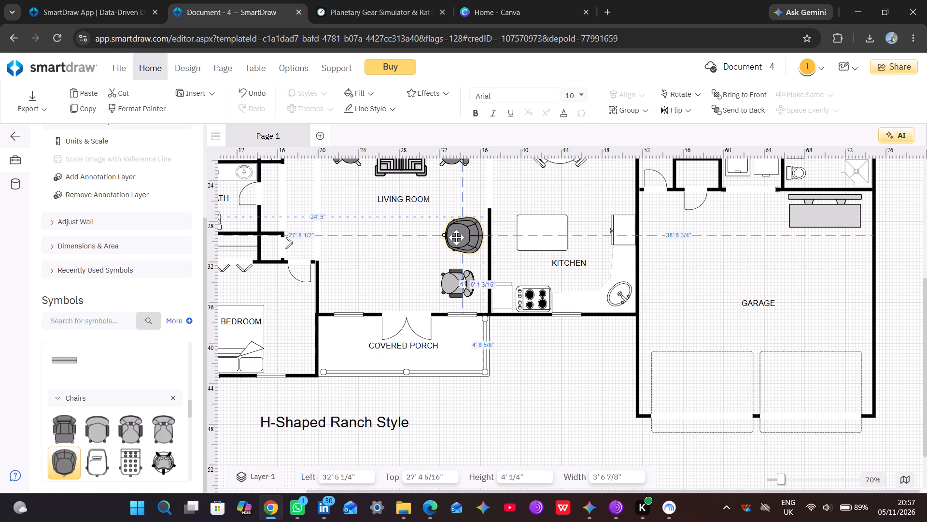
drag(456, 237, 453, 233)
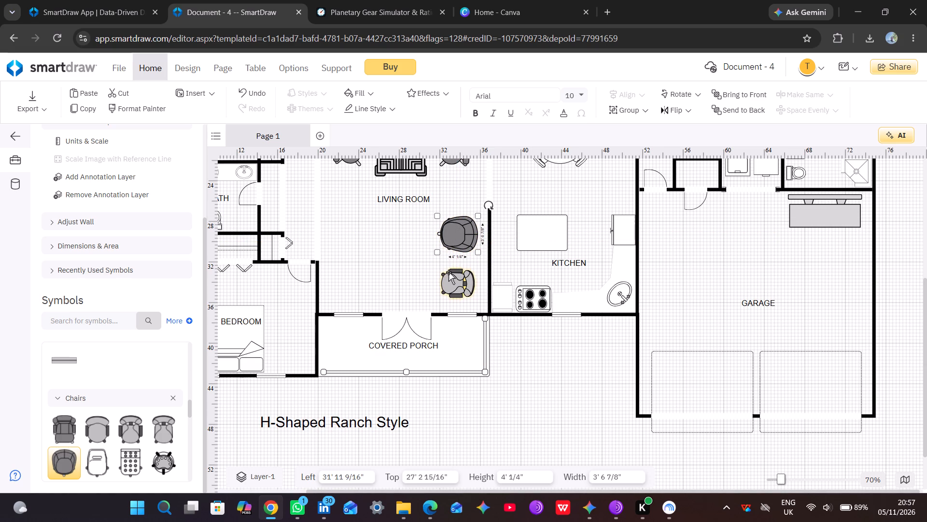
drag(449, 272, 453, 271)
click(450, 234)
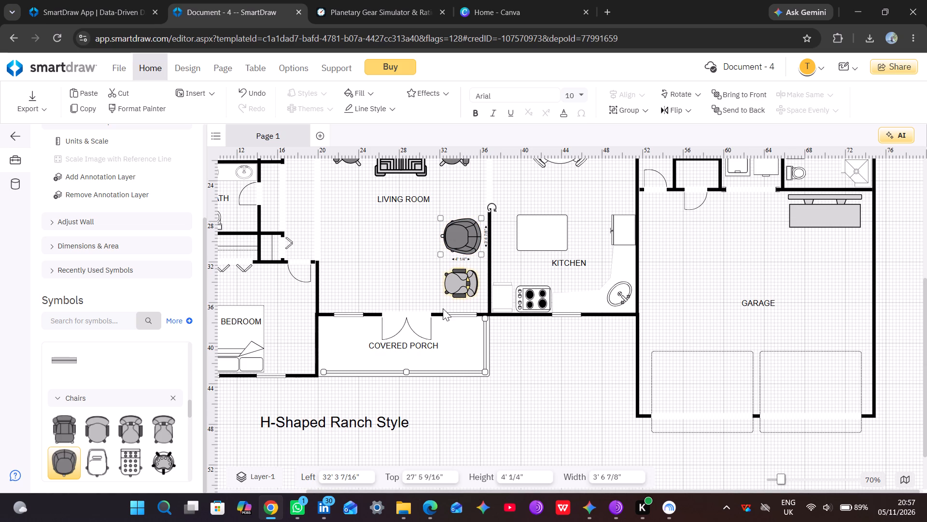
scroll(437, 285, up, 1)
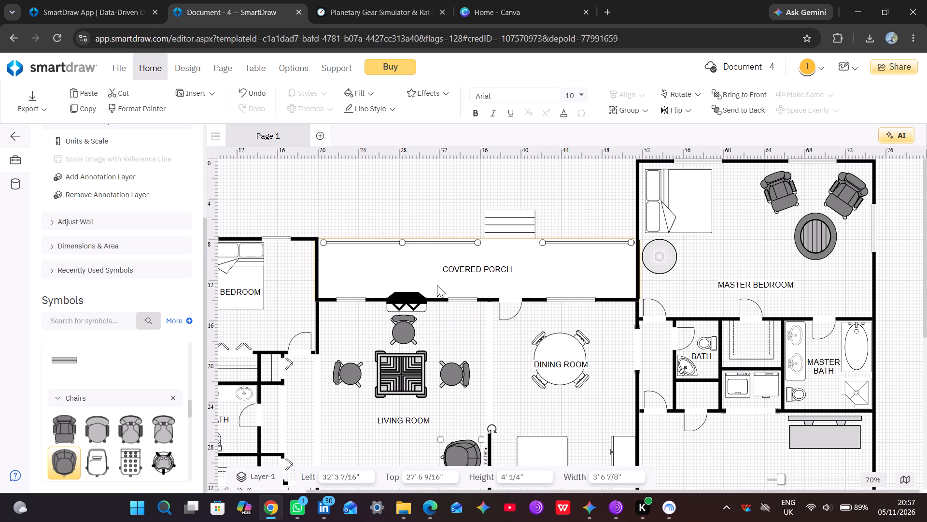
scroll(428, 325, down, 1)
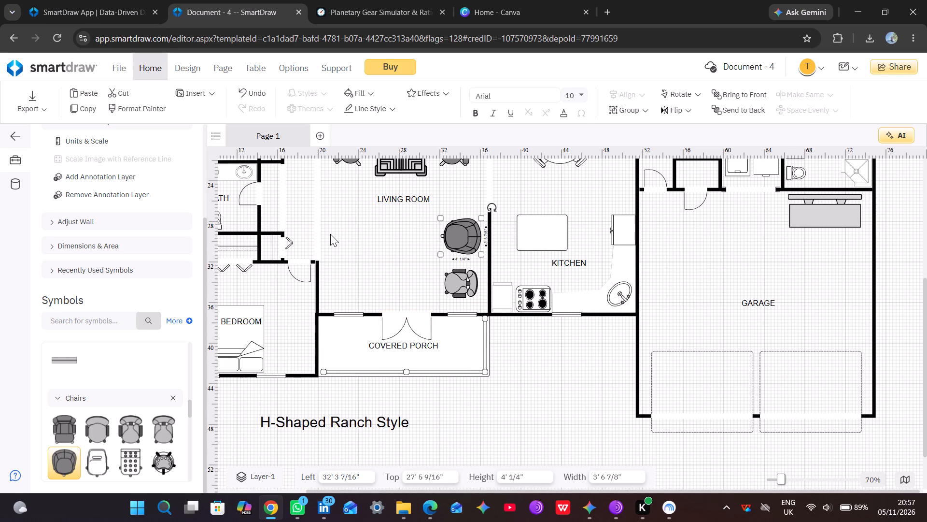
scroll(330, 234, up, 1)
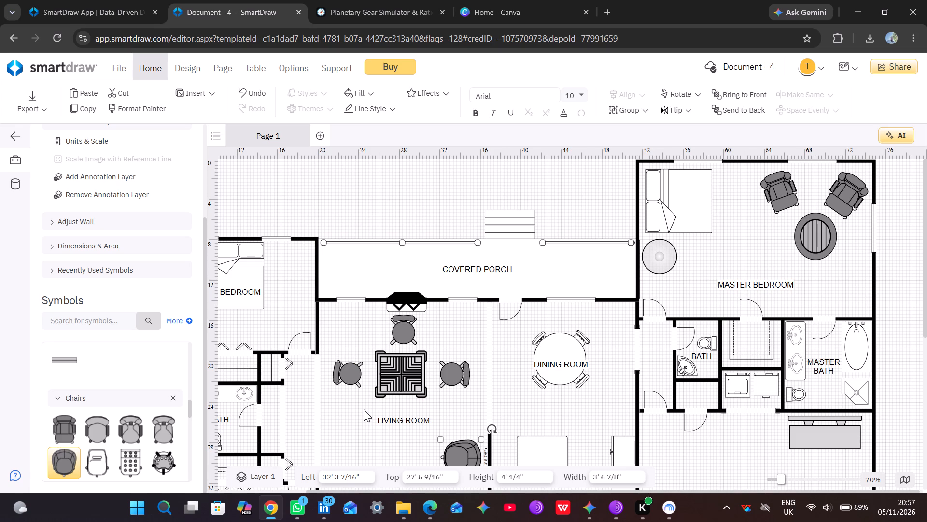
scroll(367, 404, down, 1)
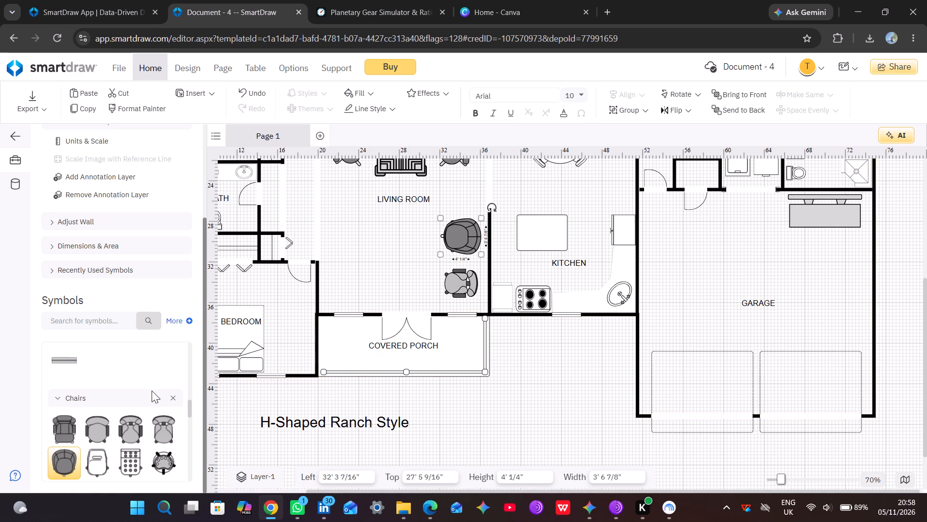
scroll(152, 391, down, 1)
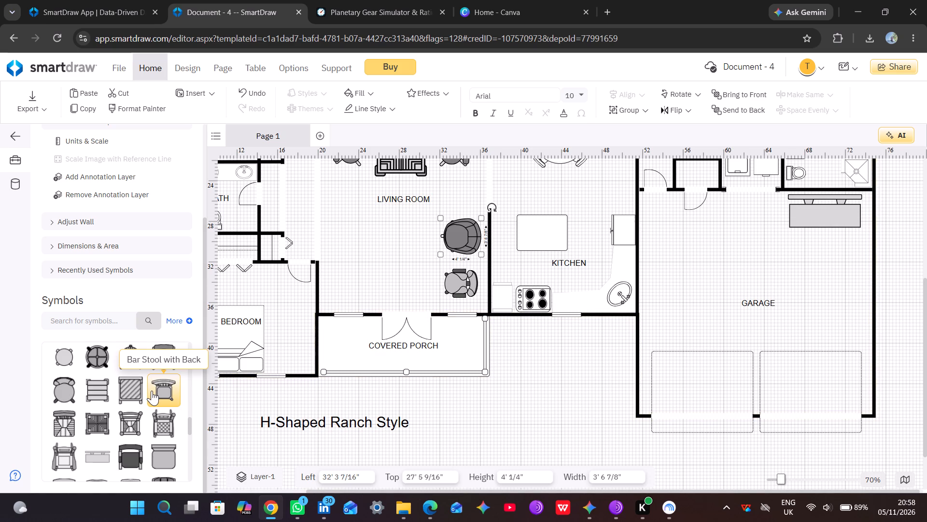
Place a Trash Compacter from the appliance symbols in the kitchen, above the stove near the living room wall.
scroll(152, 391, up, 1)
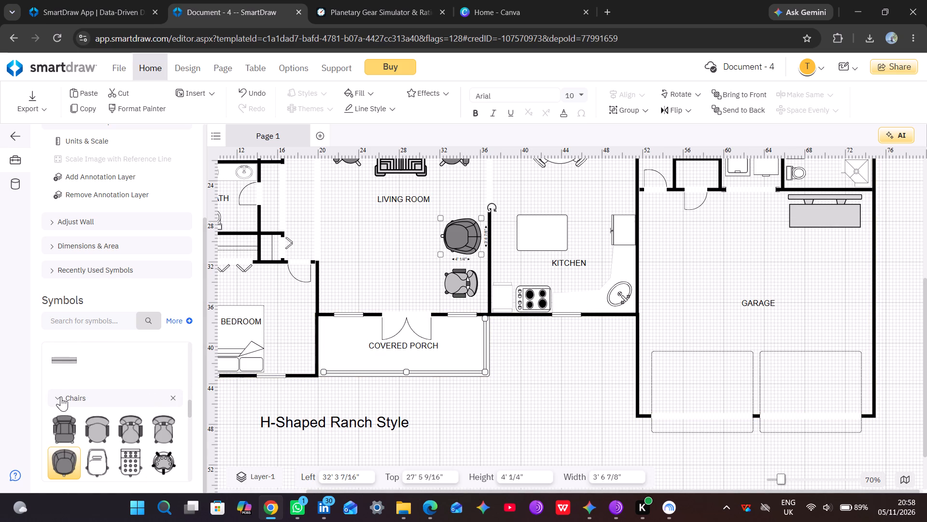
click(59, 397)
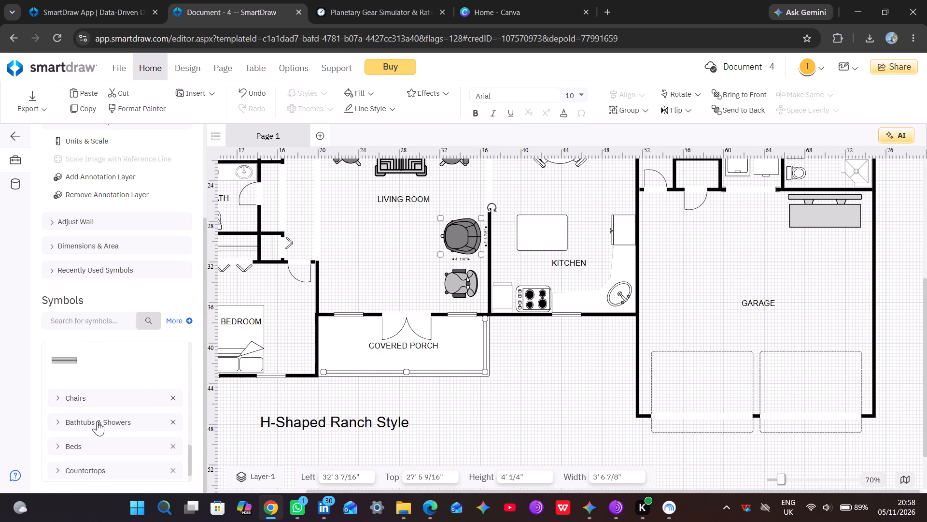
scroll(97, 422, down, 1)
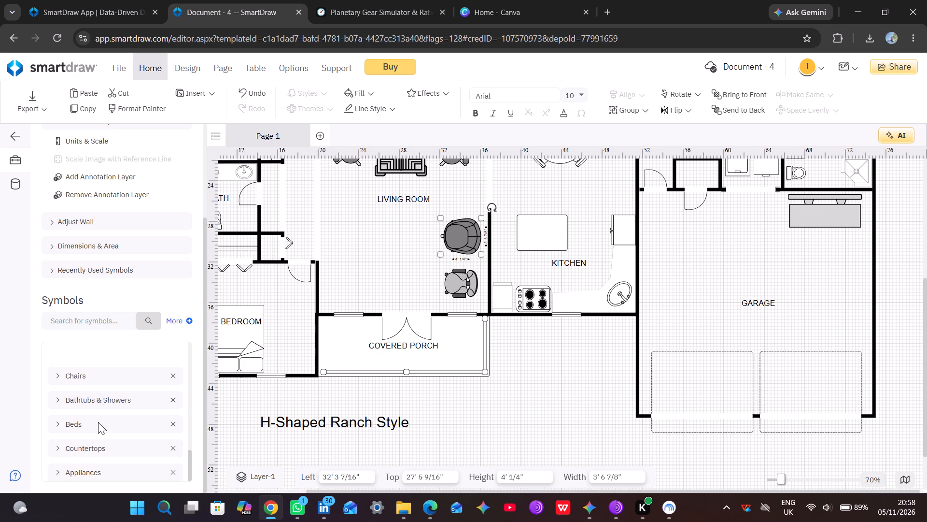
scroll(98, 422, down, 3)
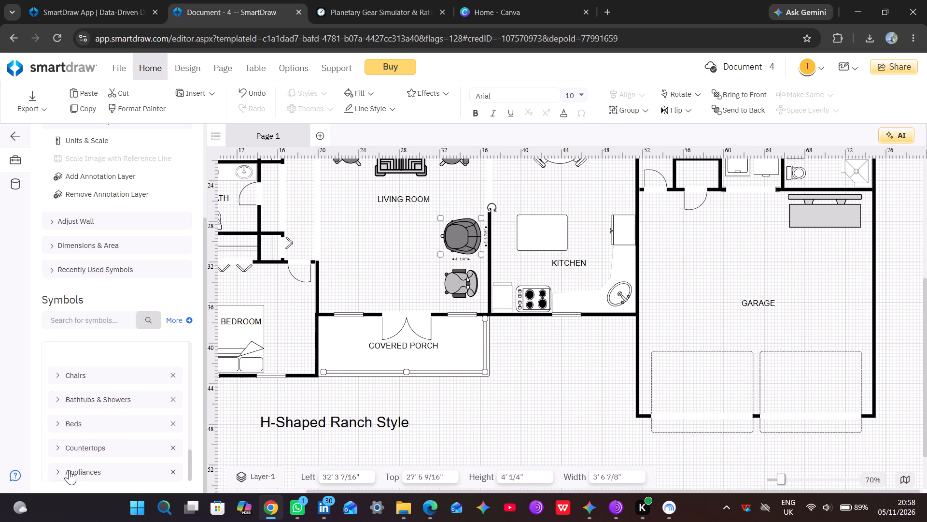
click(52, 473)
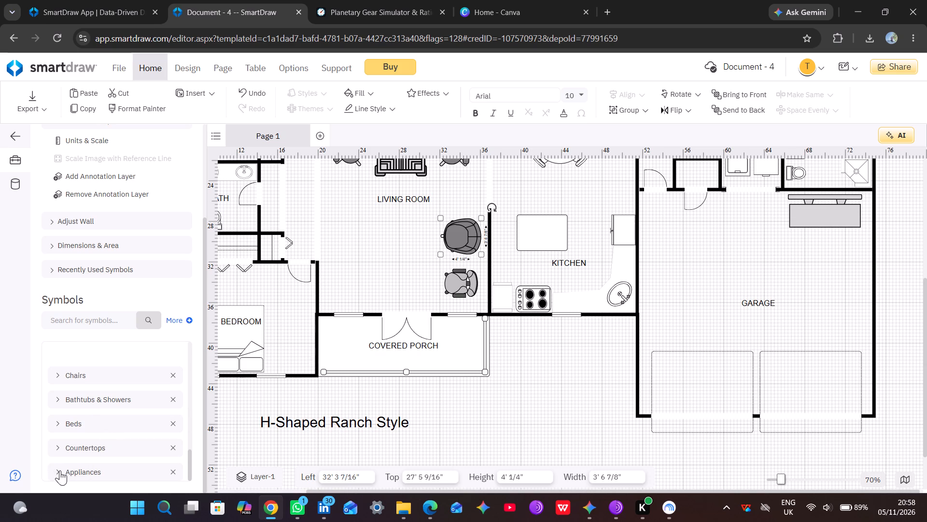
click(59, 473)
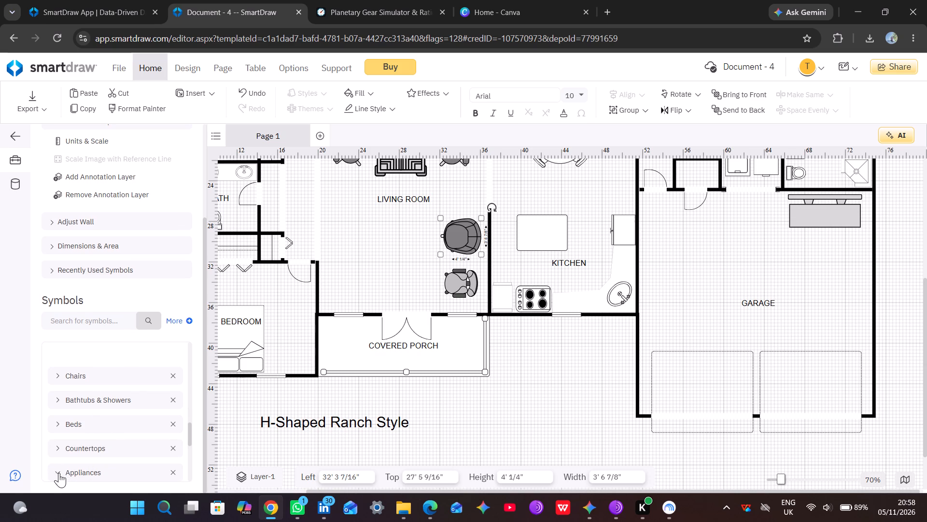
scroll(93, 433, down, 1)
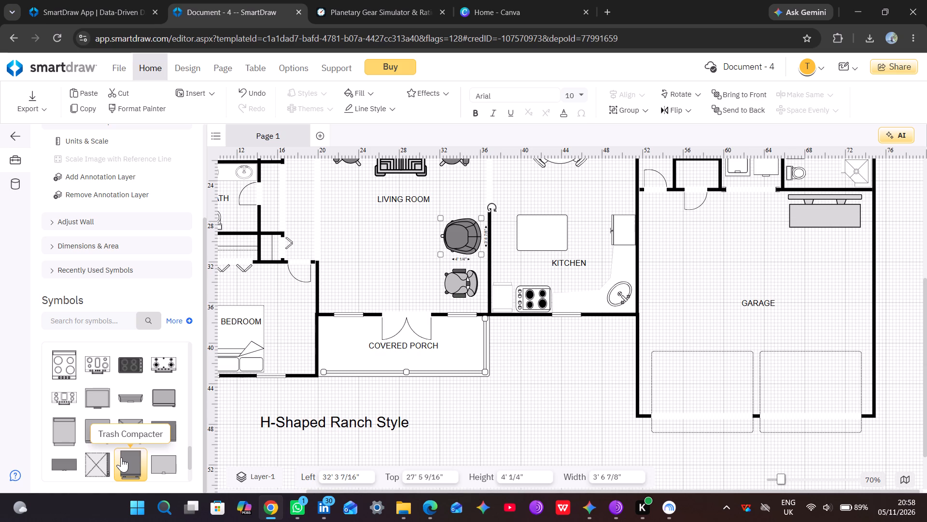
drag(121, 457, 133, 456)
drag(133, 456, 528, 260)
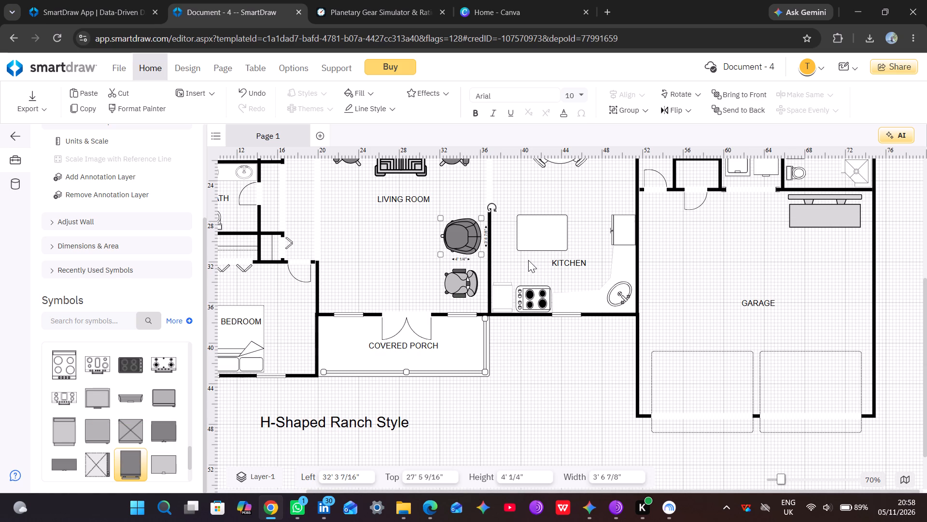
drag(528, 260, 510, 259)
click(507, 259)
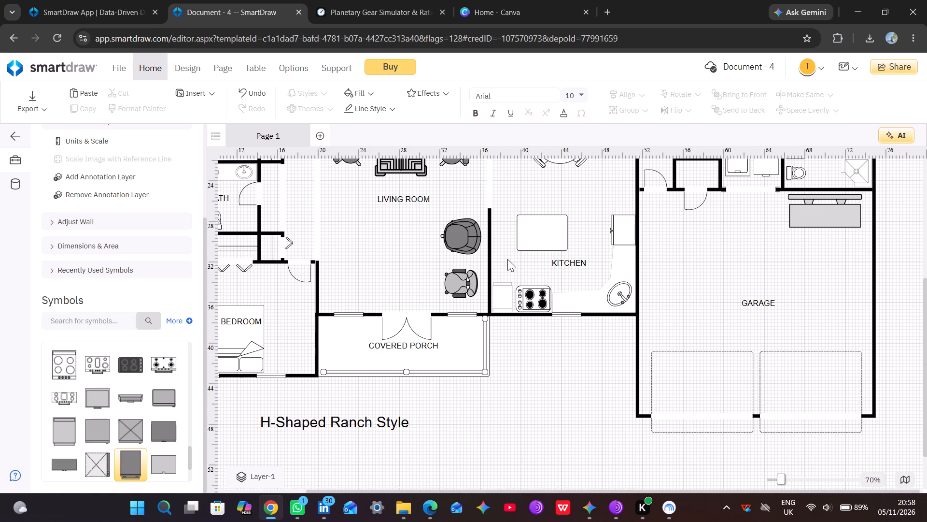
drag(129, 464, 452, 292)
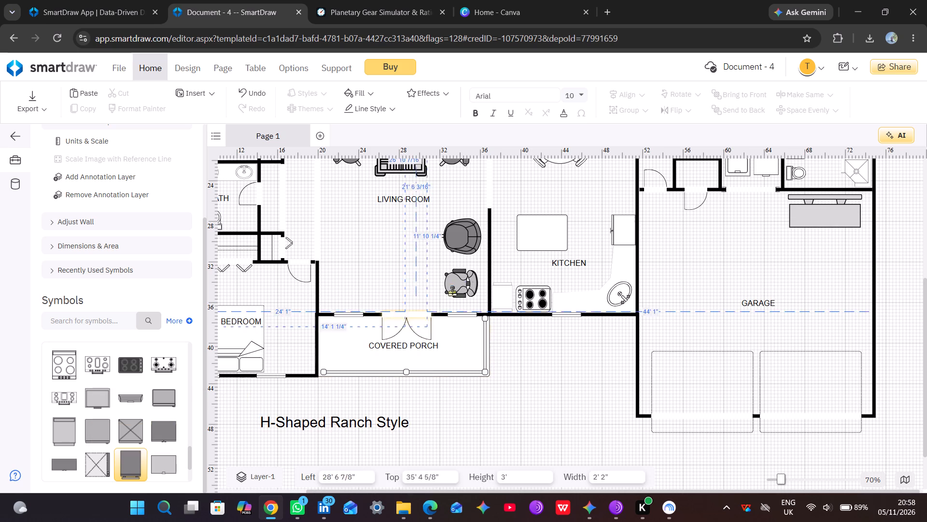
drag(452, 292, 510, 267)
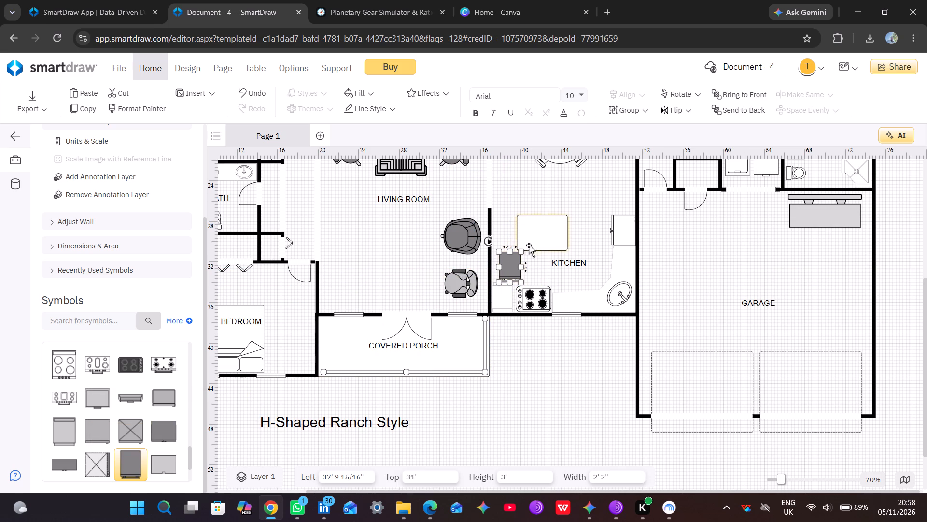
Shift the rectangular kitchen table slightly toward the dining room, and move the trash compacter up against the living room wall.
drag(542, 229, 550, 211)
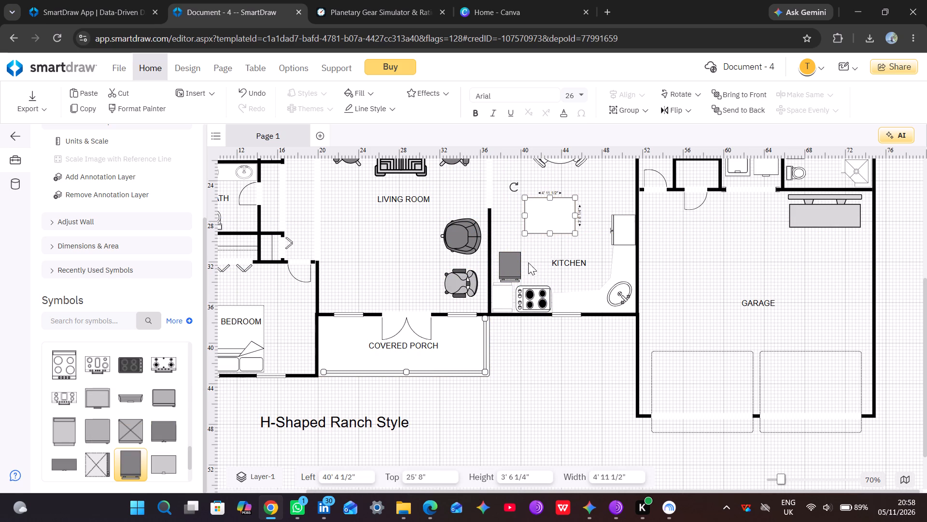
drag(514, 267, 509, 253)
click(397, 265)
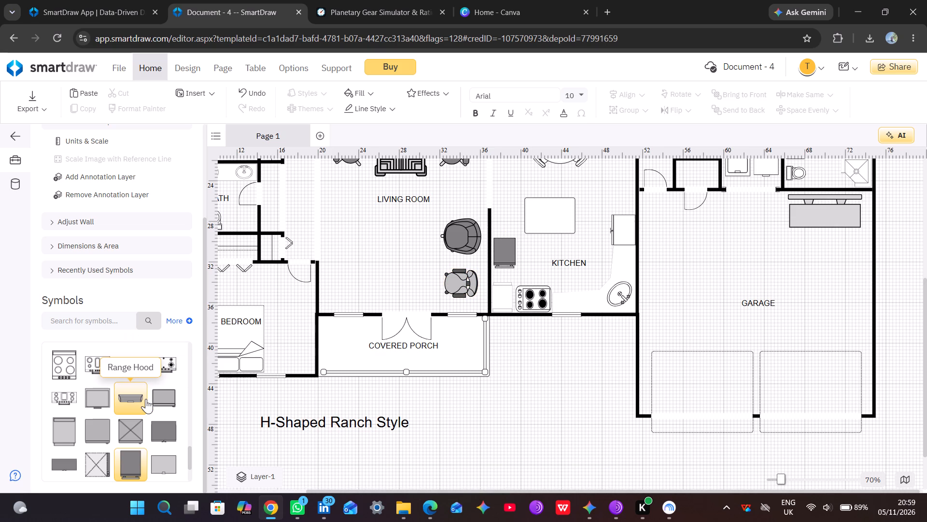
Look through the remaining appliance symbols for other items to add to the plan.
scroll(146, 399, down, 1)
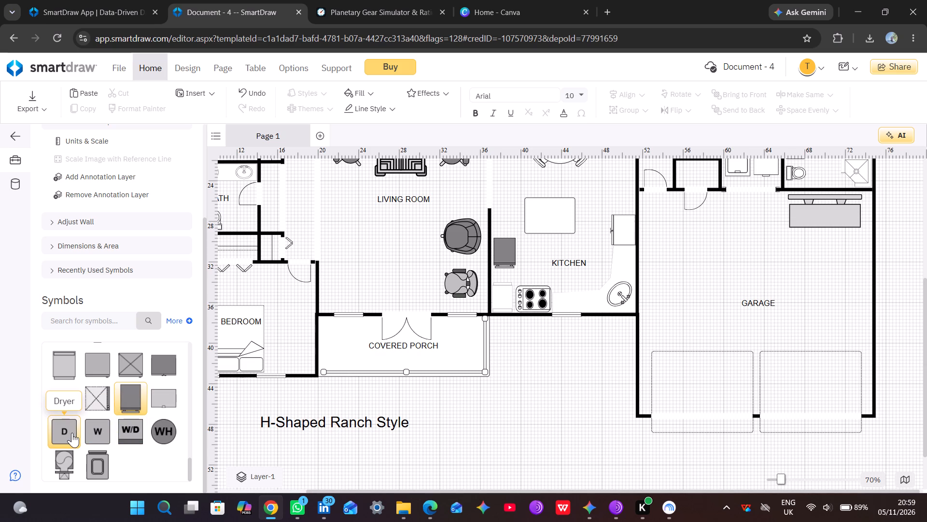
scroll(70, 434, down, 1)
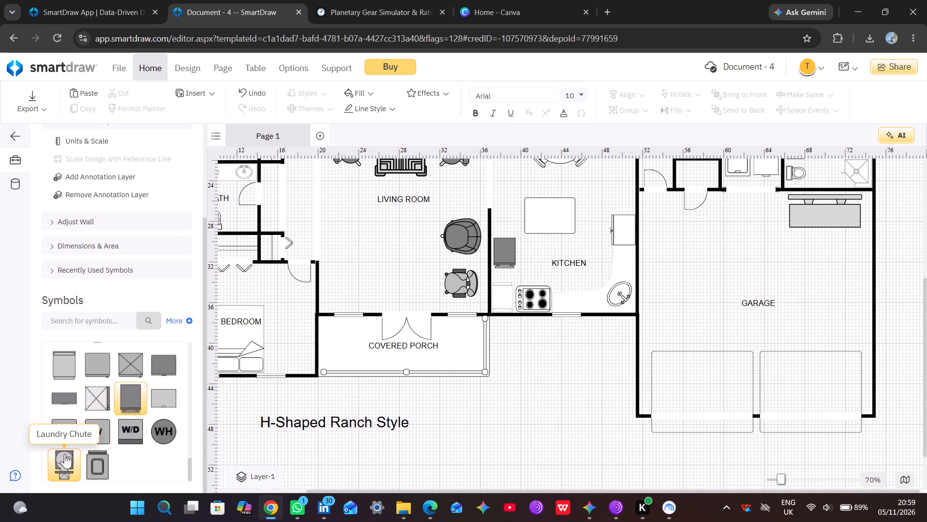
scroll(65, 454, down, 5)
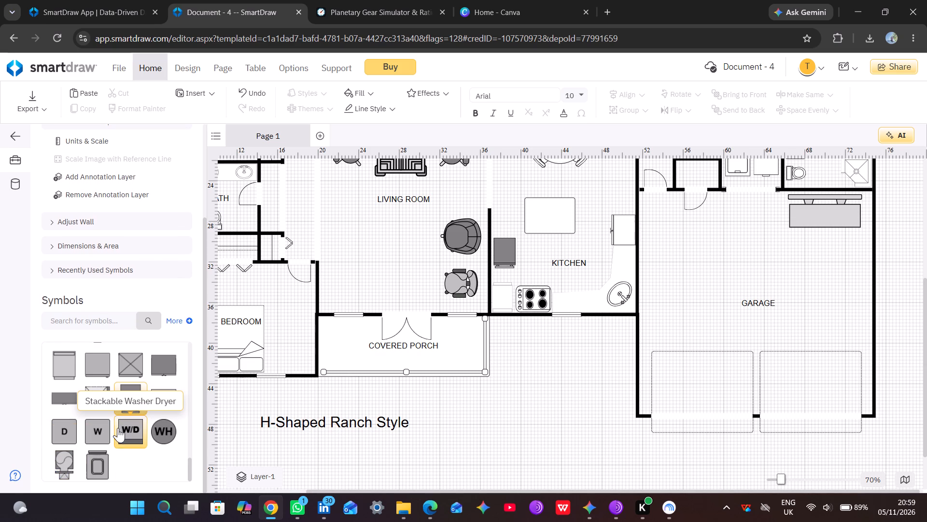
scroll(117, 420, up, 1)
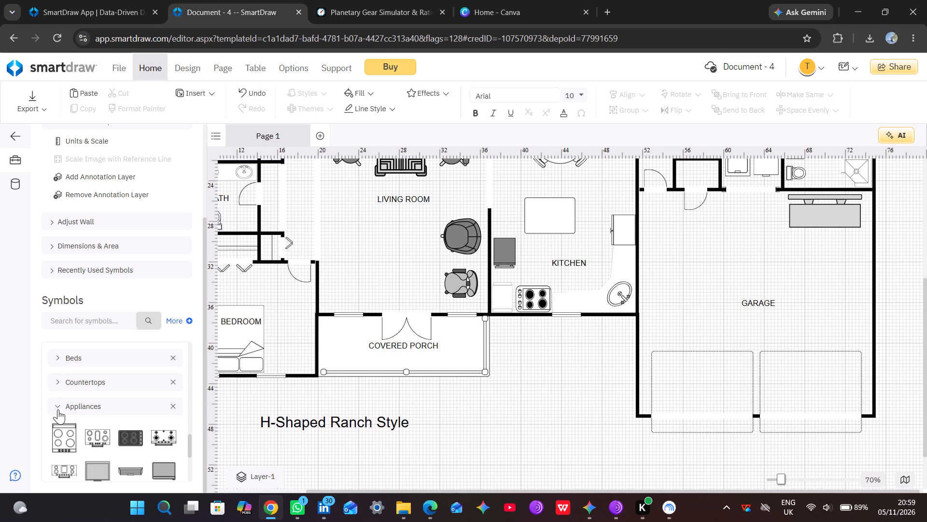
click(58, 409)
scroll(87, 422, down, 4)
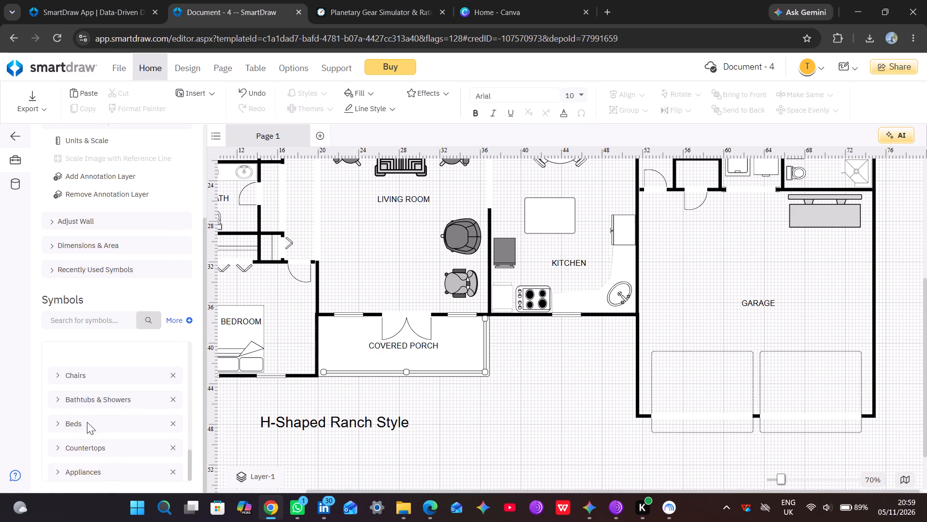
Place a 6' by 3' 6" two-section rectangular table in the living room, rotate it upright, and position it in front of the two rolling chairs.
scroll(87, 422, up, 4)
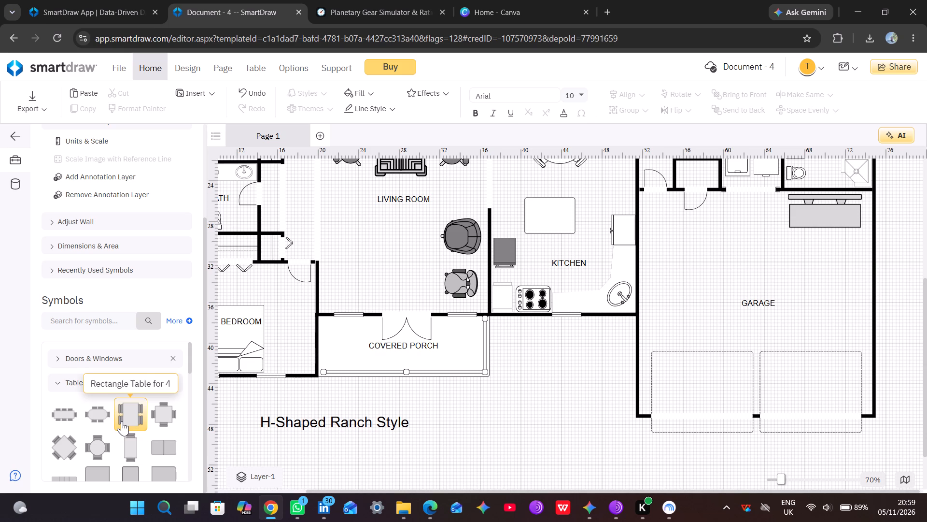
click(159, 442)
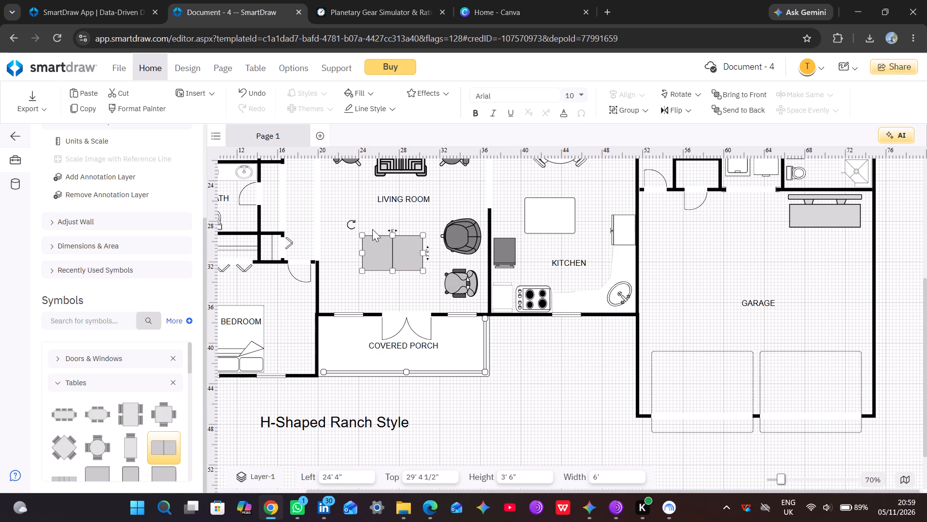
drag(355, 224, 398, 205)
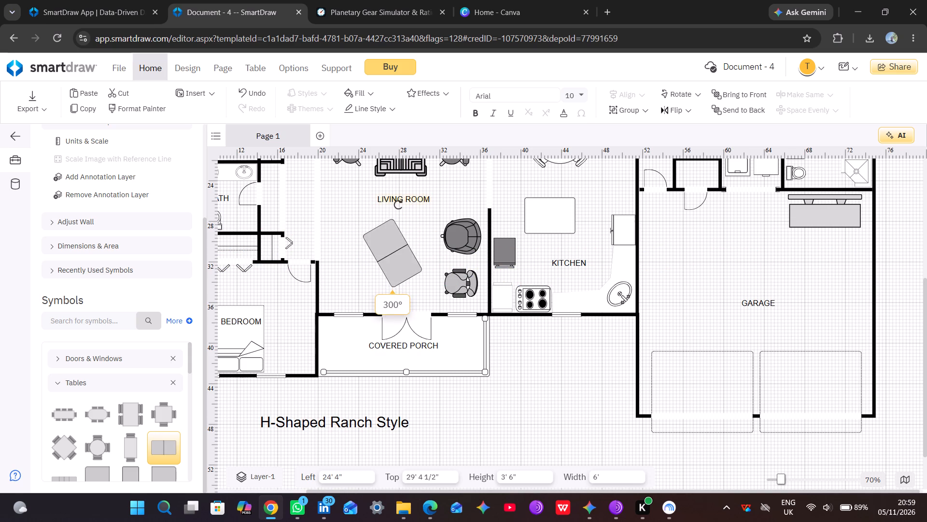
drag(398, 205, 425, 212)
drag(402, 248, 420, 250)
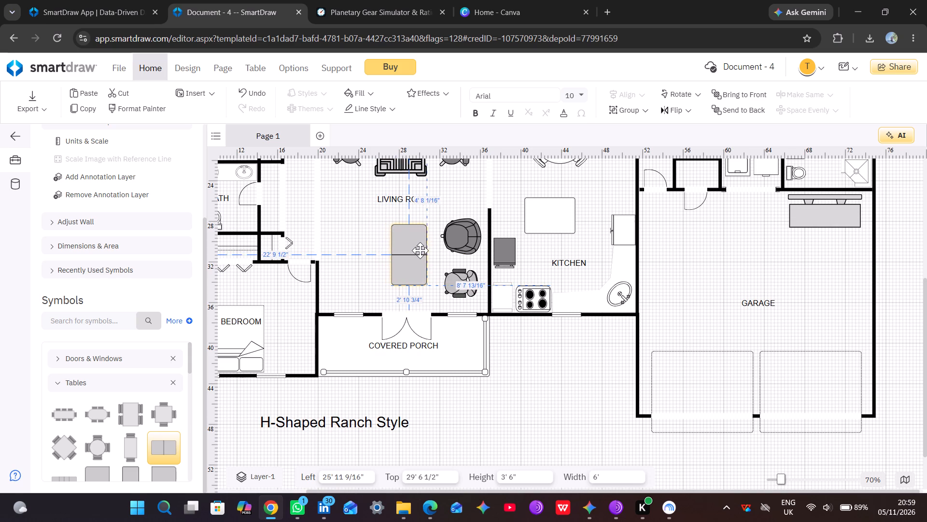
drag(420, 250, 421, 250)
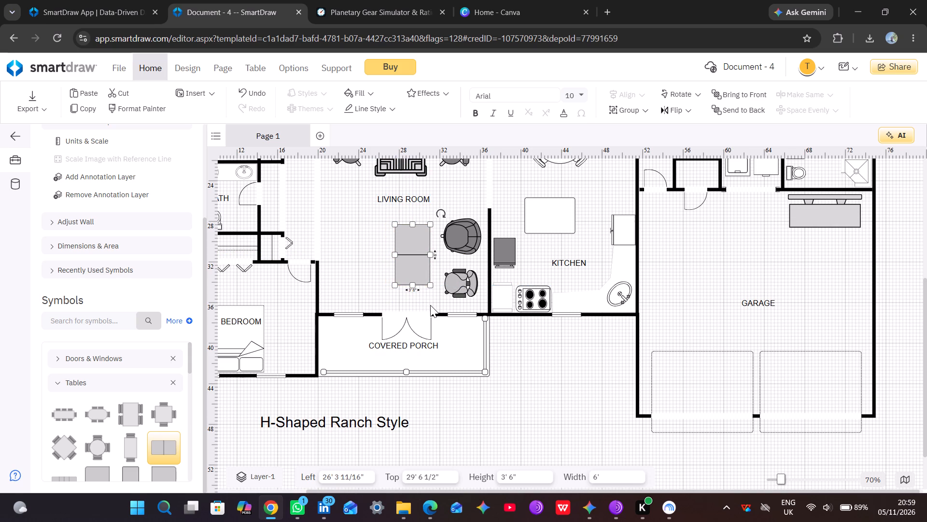
Examine the table symbols and review the furniture layout across the living room, dining room, kitchen and lower bedroom.
scroll(449, 274, up, 1)
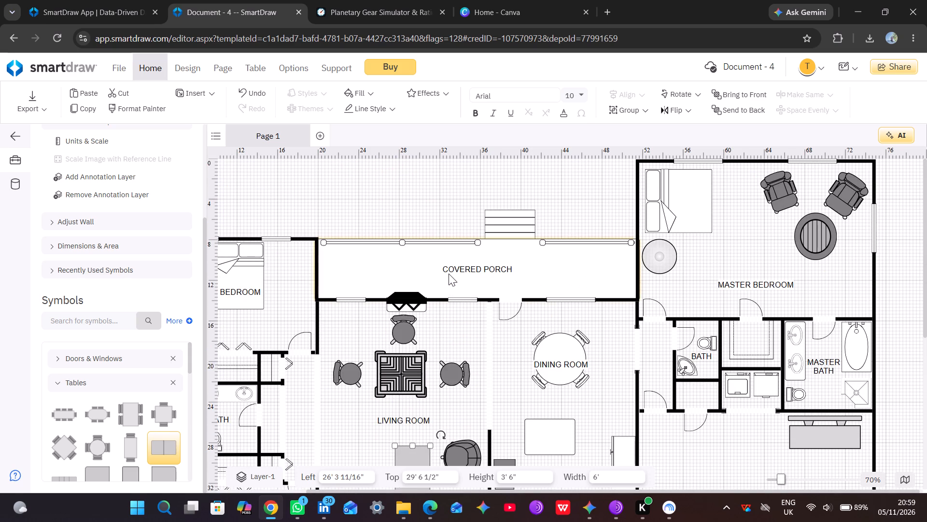
scroll(454, 277, down, 1)
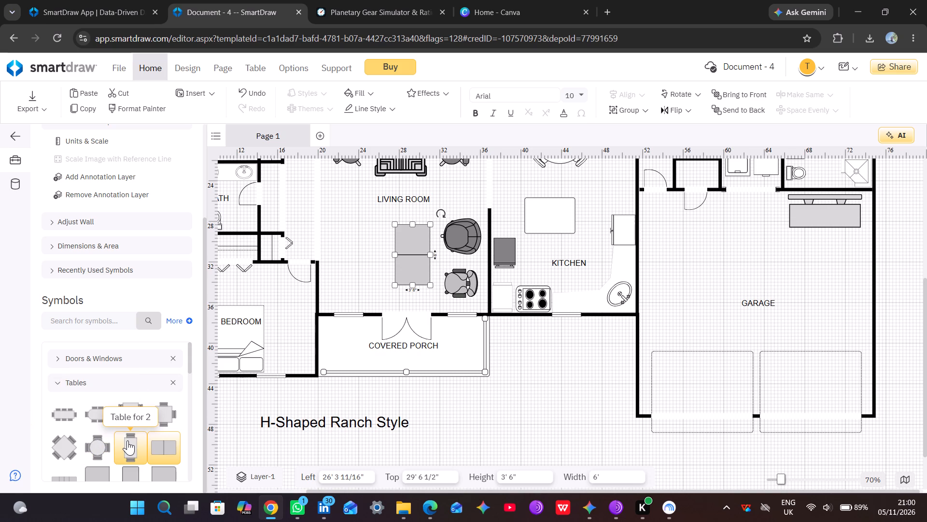
scroll(127, 440, down, 1)
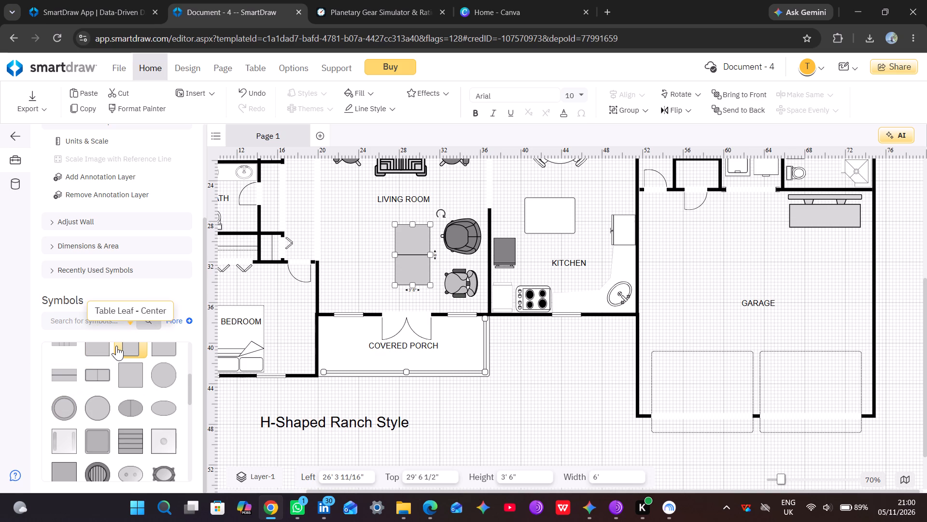
scroll(116, 346, up, 1)
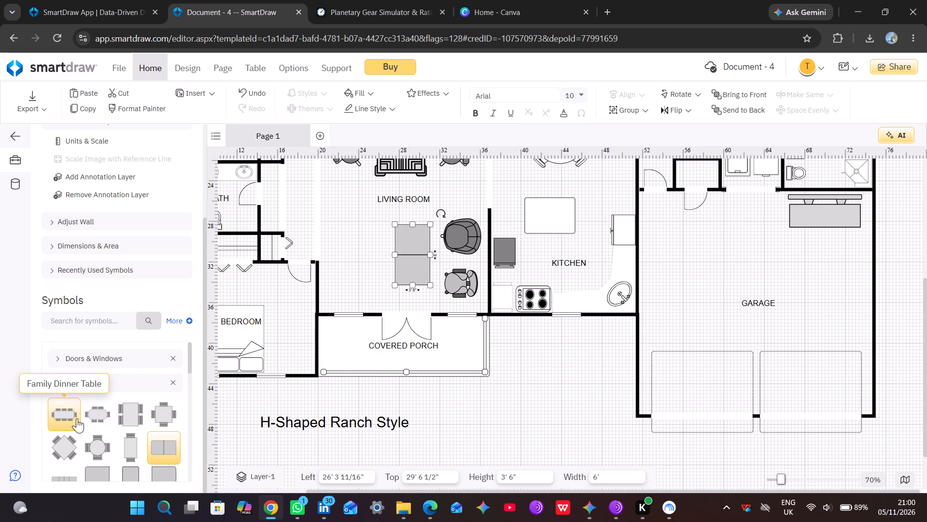
scroll(594, 218, up, 1)
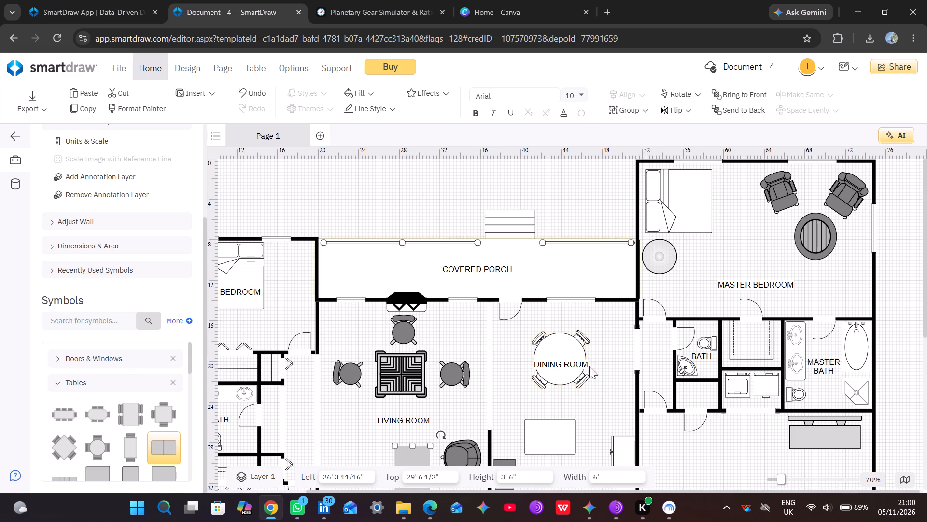
scroll(565, 374, down, 1)
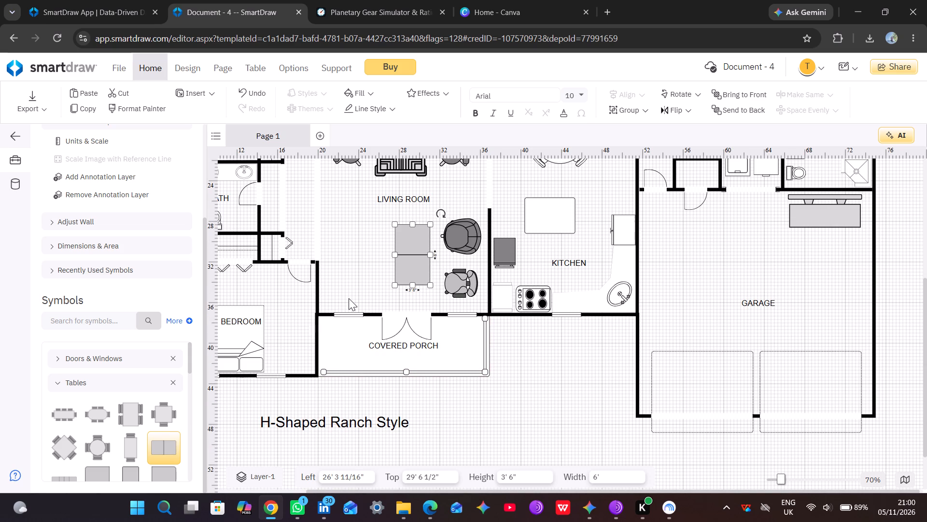
scroll(349, 297, up, 1)
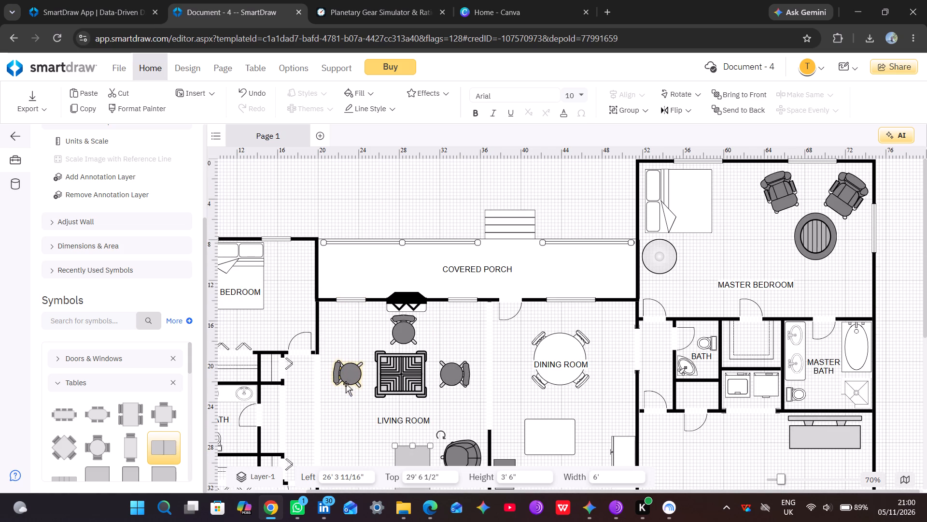
scroll(345, 390, down, 1)
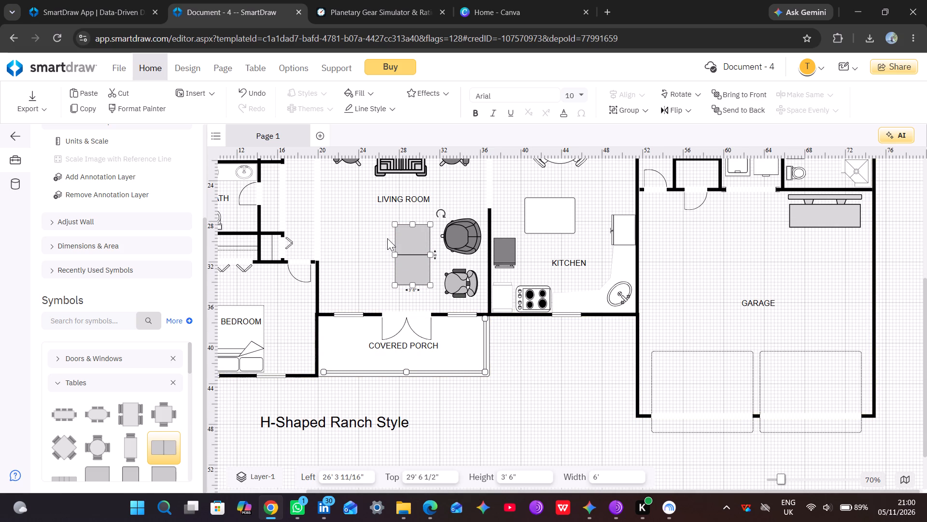
click(356, 282)
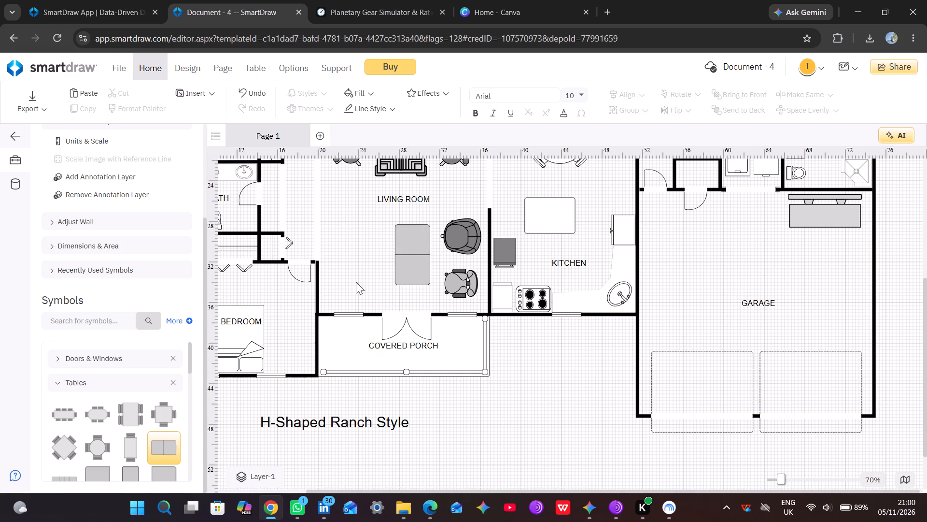
drag(356, 282, 367, 285)
middle_drag(478, 407, 641, 412)
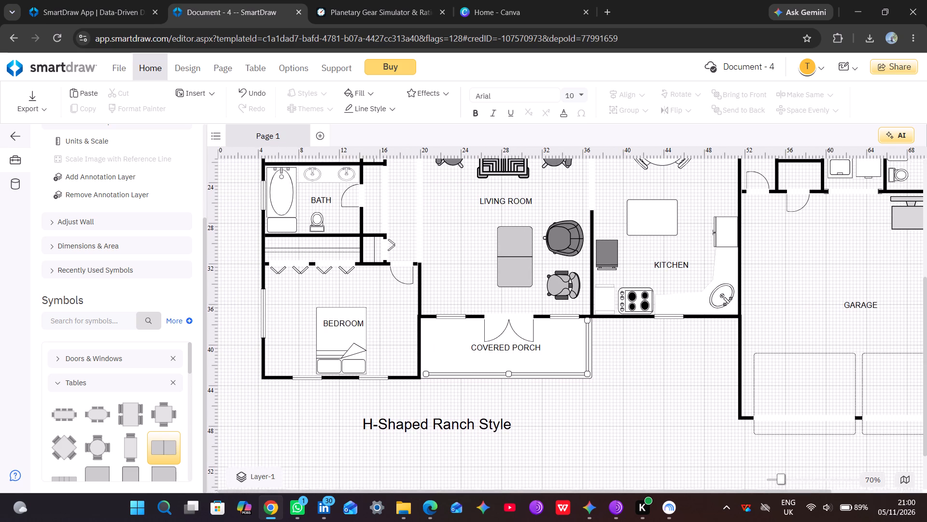
Extend the upper bedroom's windowed end wall outward by about 3 feet to enlarge the room.
middle_drag(641, 412, 662, 479)
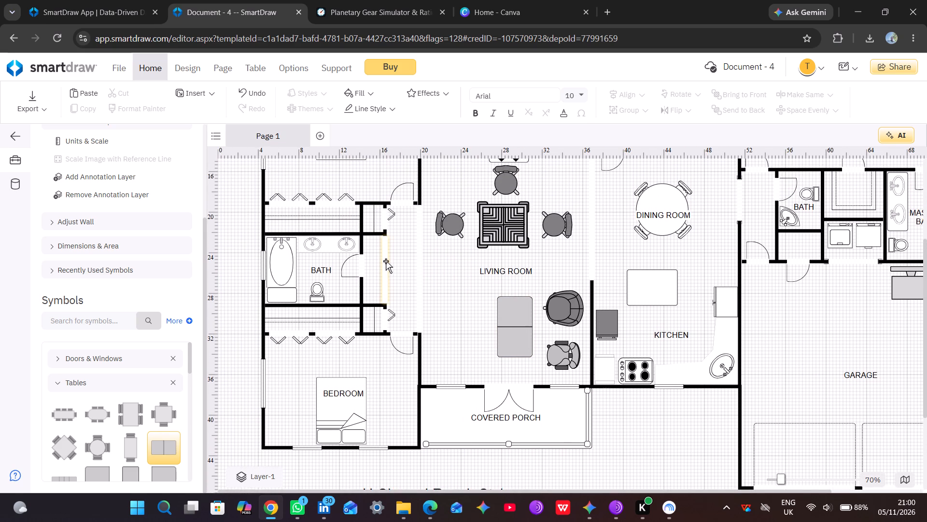
middle_drag(386, 261, 406, 404)
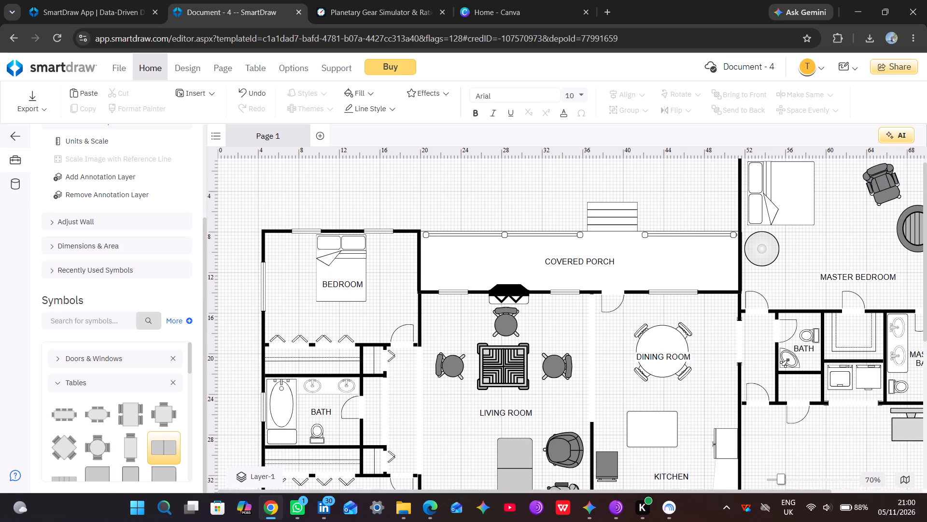
middle_drag(406, 404, 405, 406)
click(346, 232)
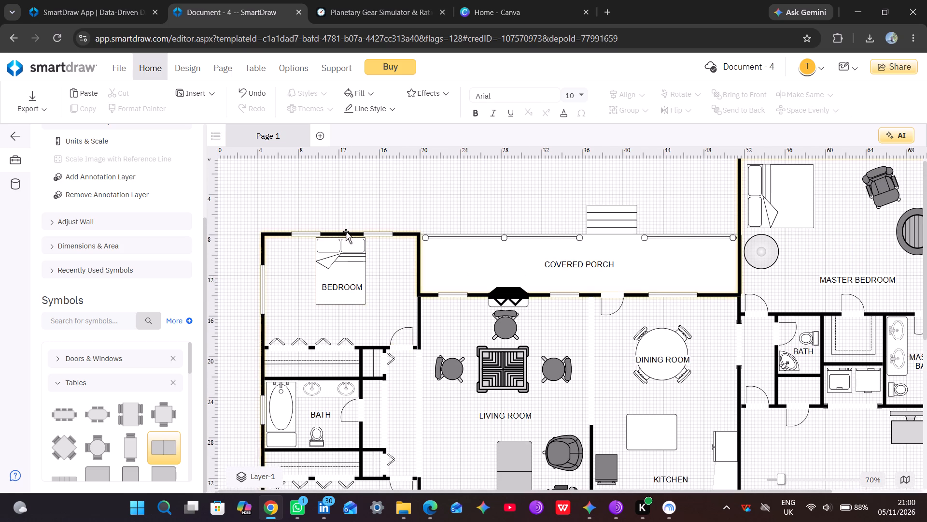
drag(338, 231, 335, 207)
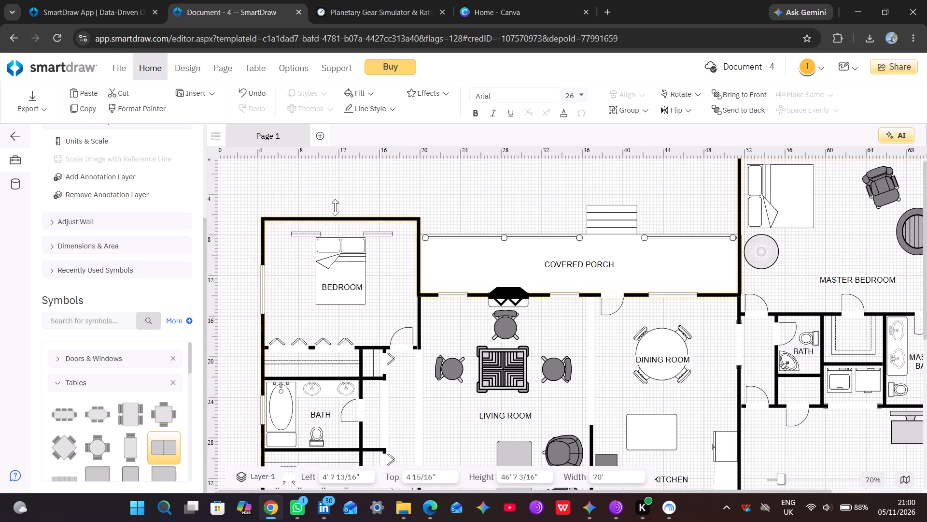
drag(335, 207, 337, 199)
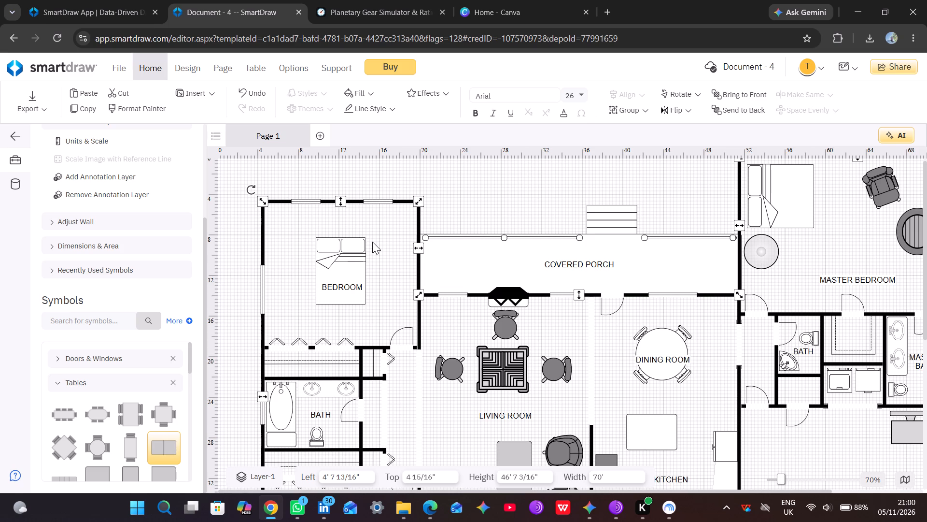
click(327, 343)
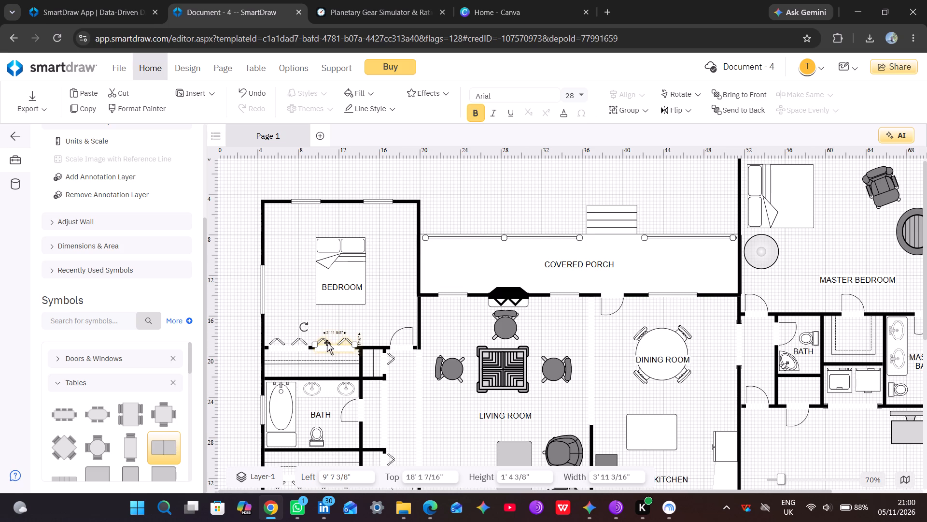
click(295, 341)
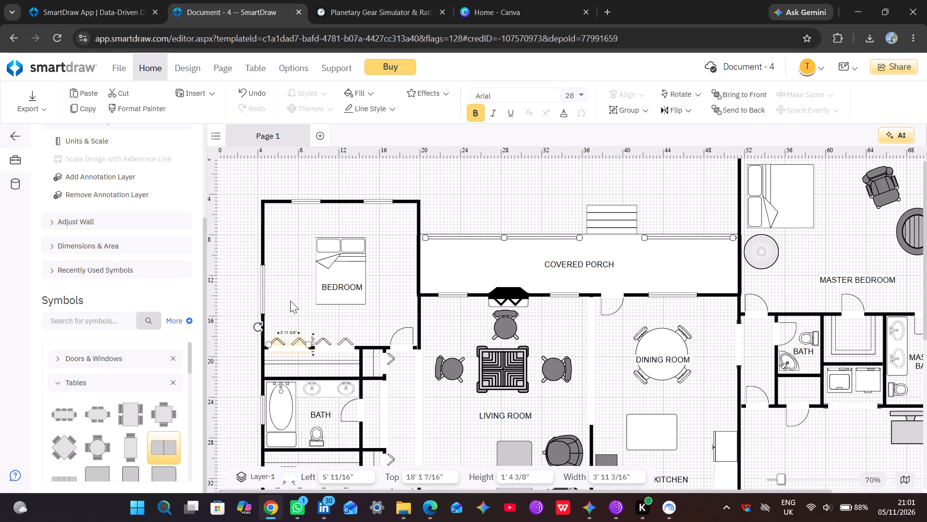
click(292, 298)
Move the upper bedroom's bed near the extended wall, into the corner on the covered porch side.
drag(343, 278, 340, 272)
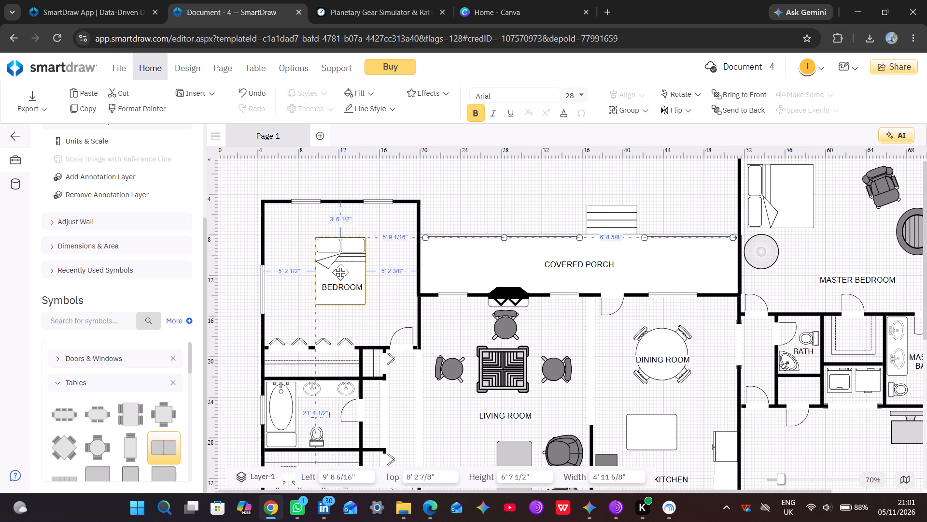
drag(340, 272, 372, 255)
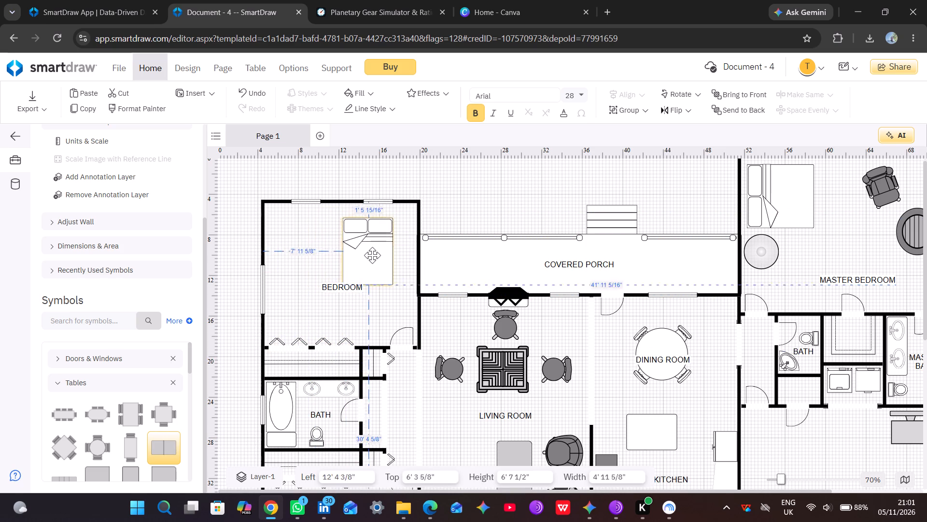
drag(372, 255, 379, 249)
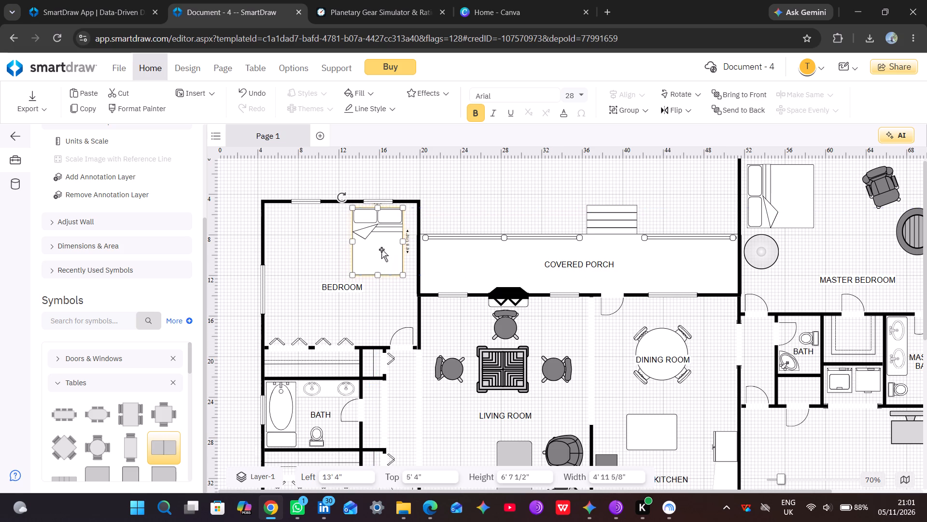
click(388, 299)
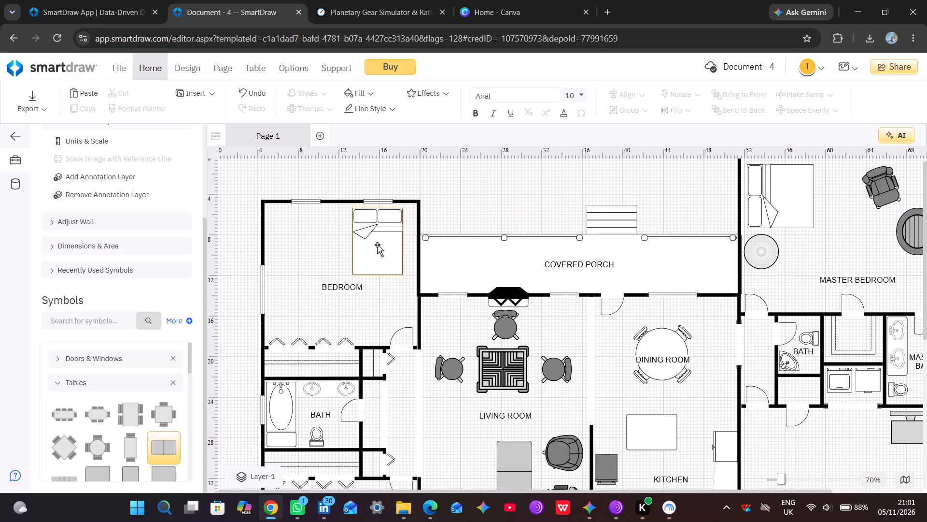
Move the upper bedroom's bed into the corner away from the porch, at about 5' 3" left and 5' 9" top.
drag(377, 245, 308, 259)
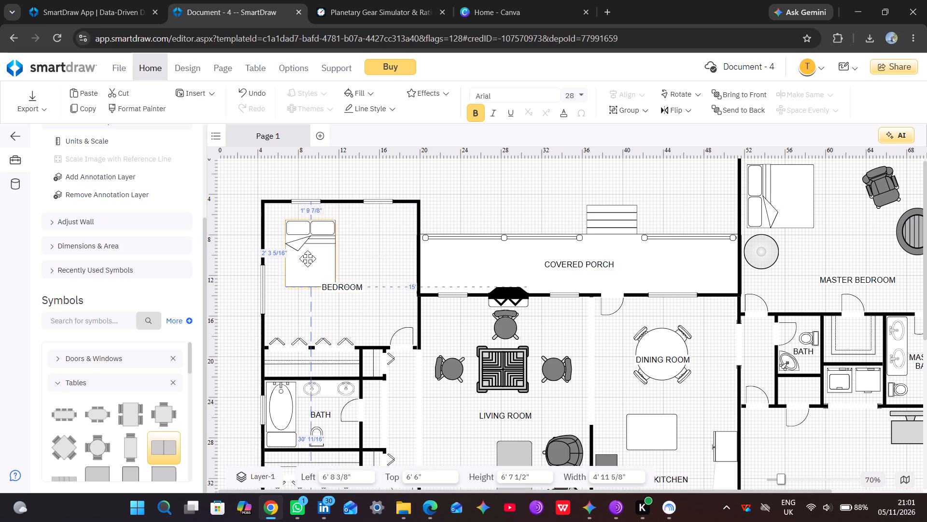
drag(308, 259, 296, 256)
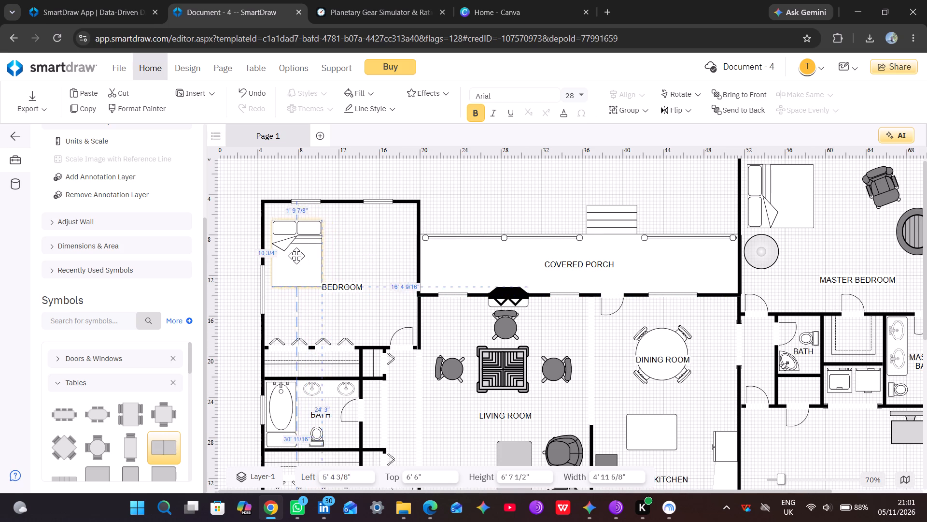
drag(296, 256, 296, 247)
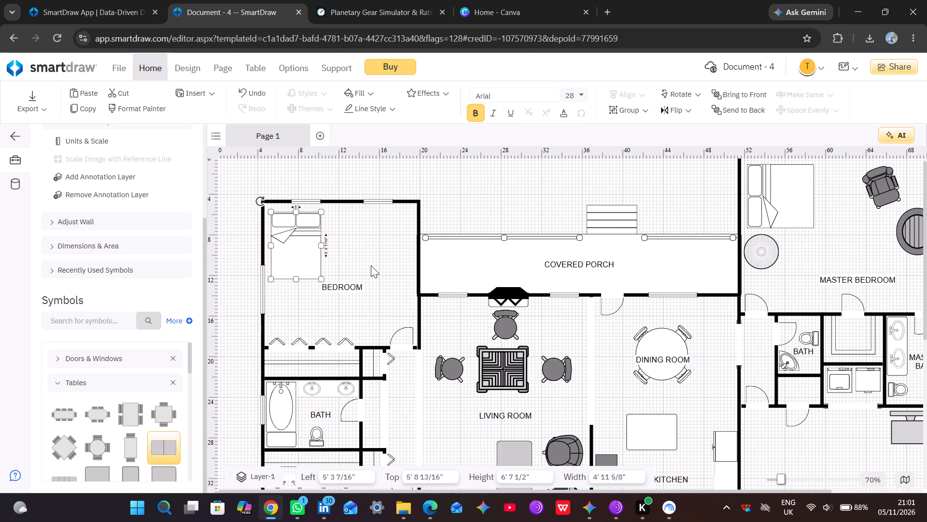
click(371, 265)
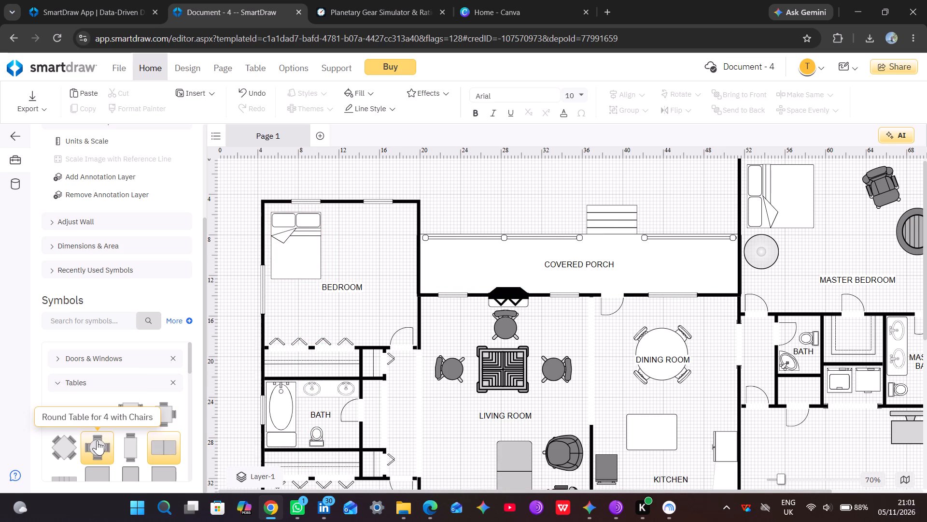
Place a 6' by 3' Rectangle Table - 72" beside the bed in the upper bedroom, toward the covered porch side.
scroll(97, 440, down, 1)
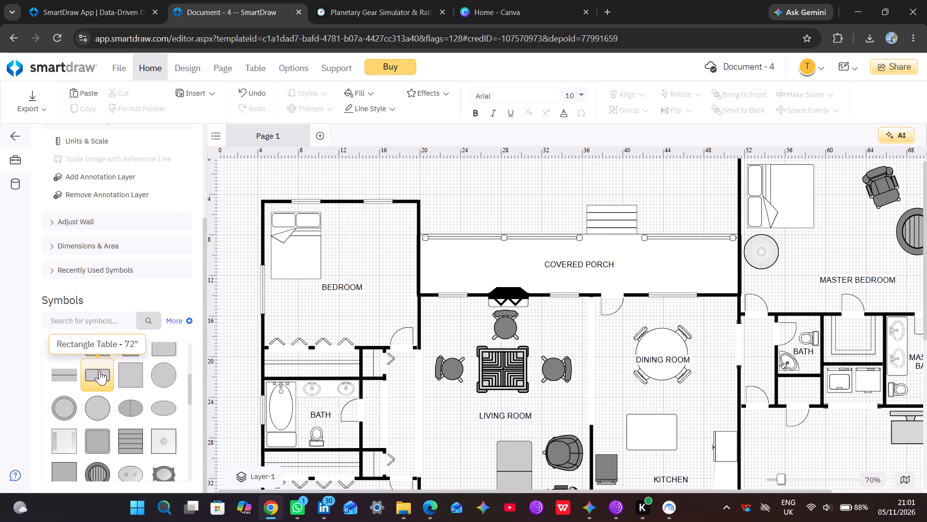
drag(98, 370, 377, 261)
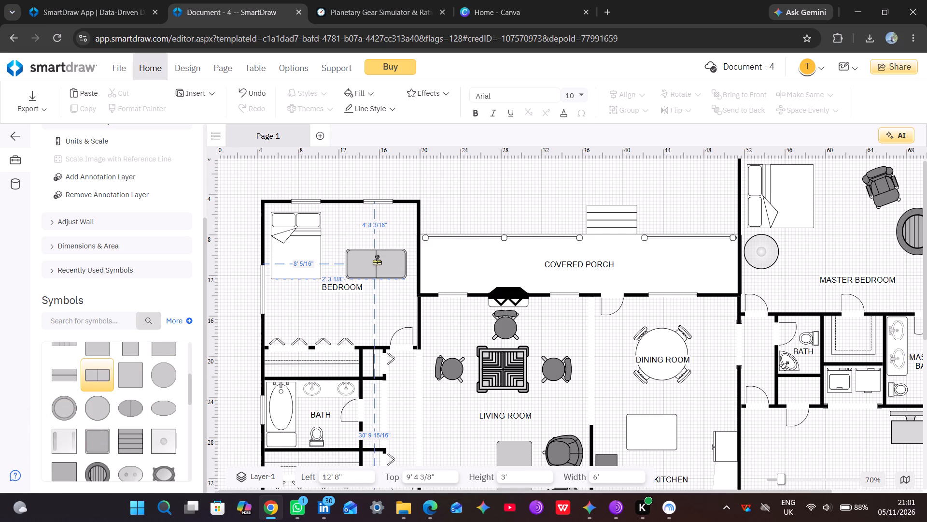
drag(377, 261, 379, 256)
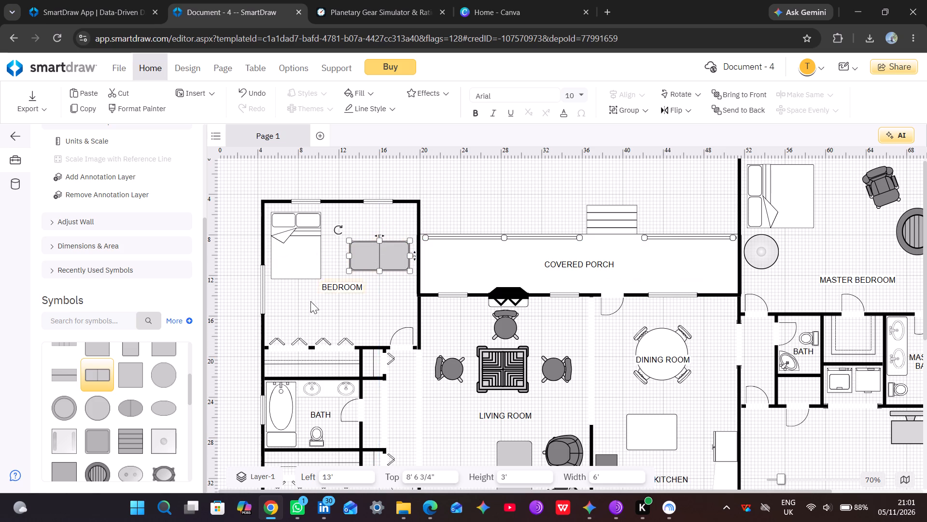
click(198, 371)
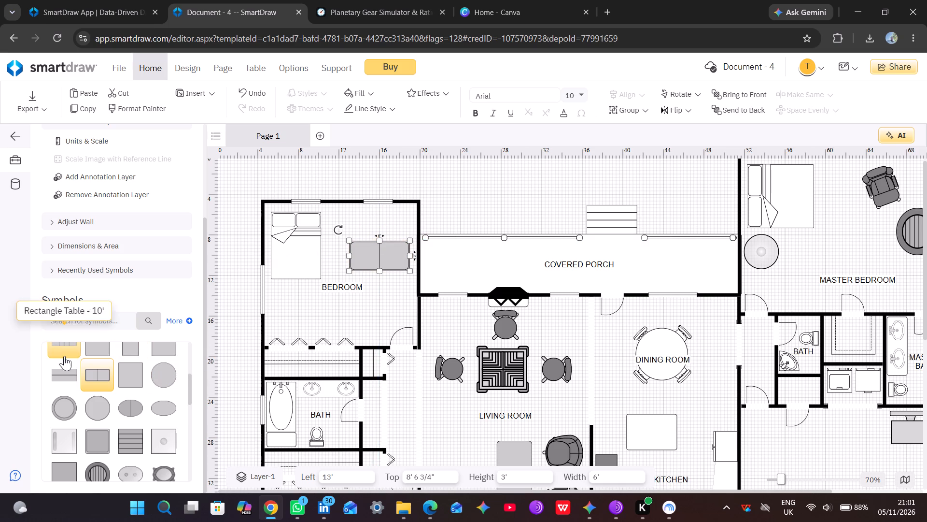
Place a Rolling Executive Chair by the upper bedroom's porch-side window, and shift the table away from the windowed wall to about 9' 4" top.
scroll(88, 369, up, 1)
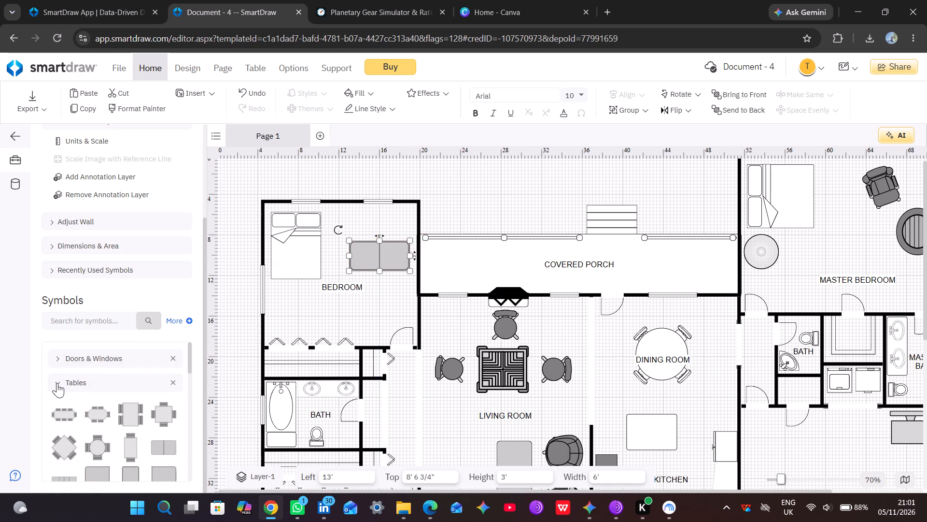
click(57, 383)
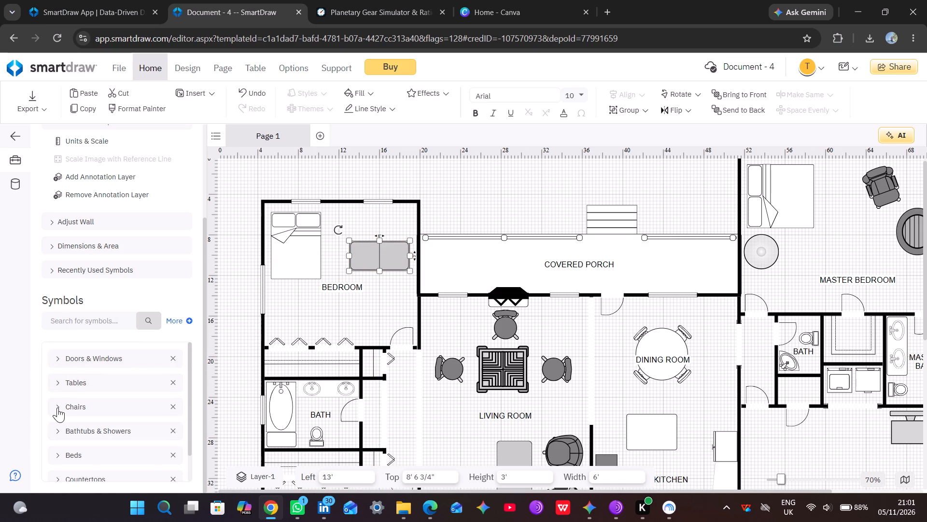
click(57, 407)
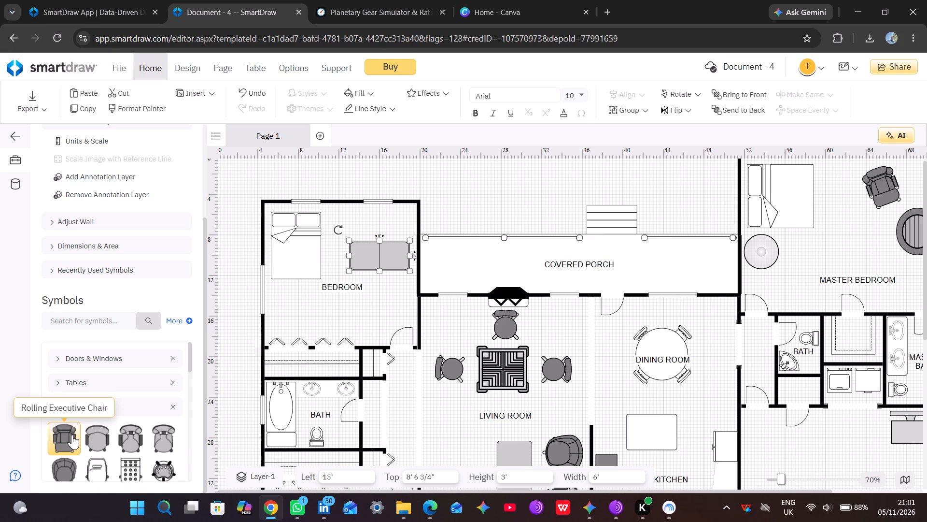
drag(72, 435, 380, 230)
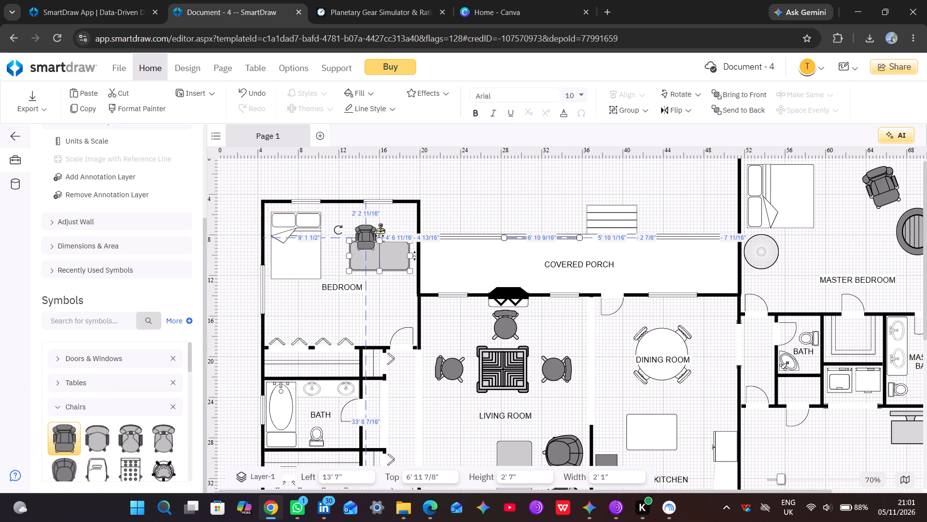
drag(380, 230, 387, 222)
drag(382, 262, 384, 269)
Enlarge the upper bedroom's executive chair to about 2' 5" by 3' and position it between the window and the table.
click(386, 226)
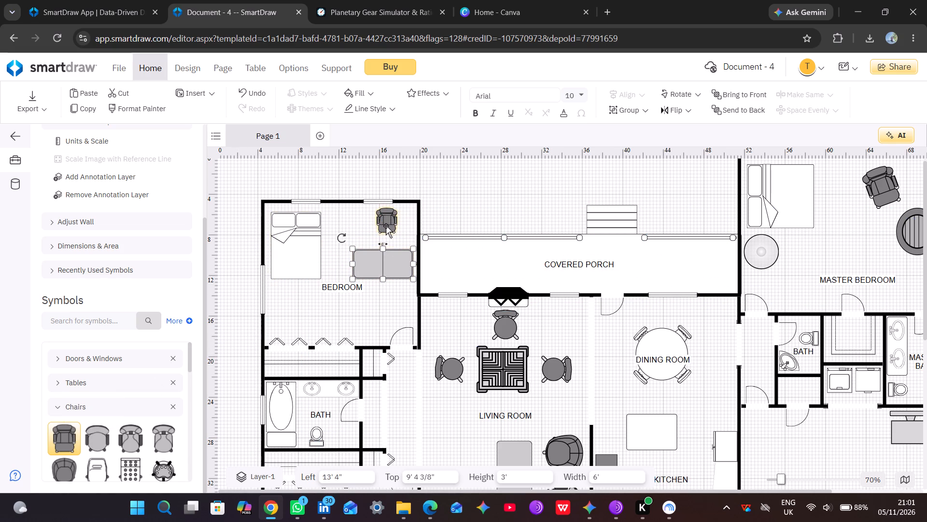
click(378, 233)
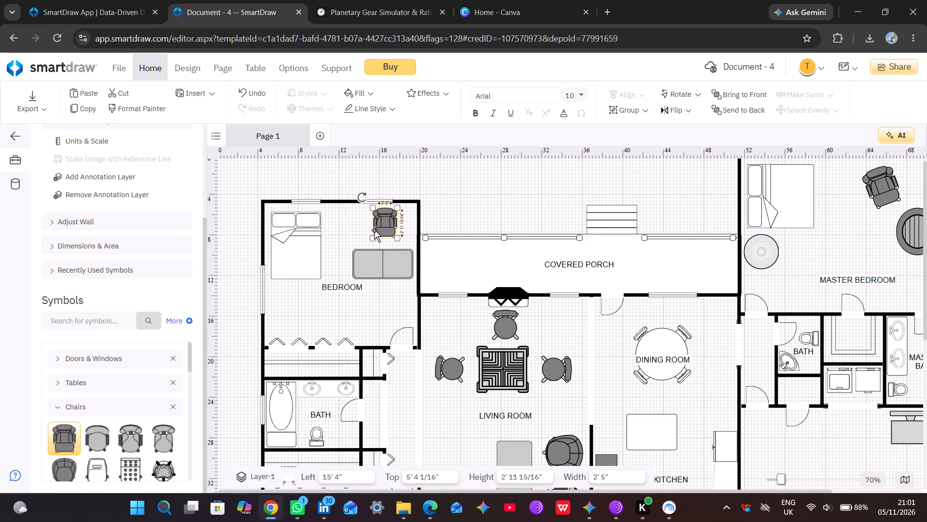
click(383, 226)
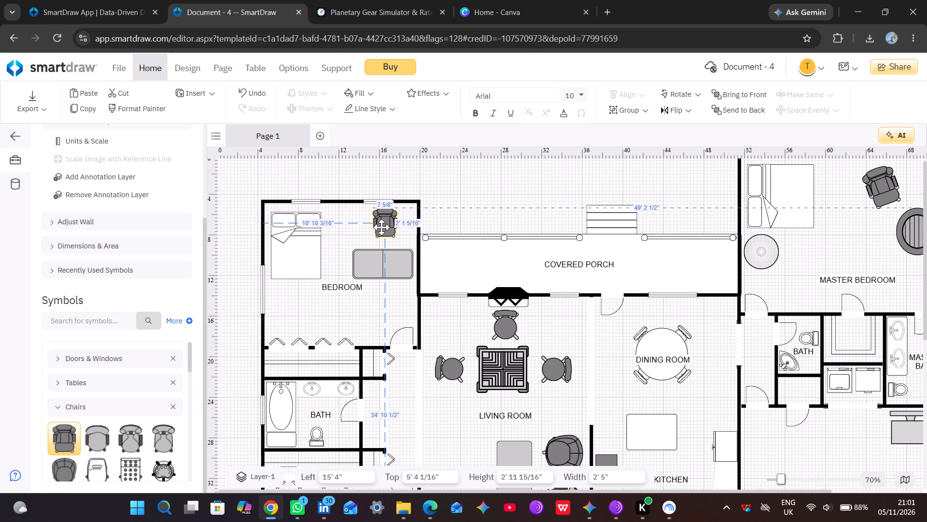
click(447, 182)
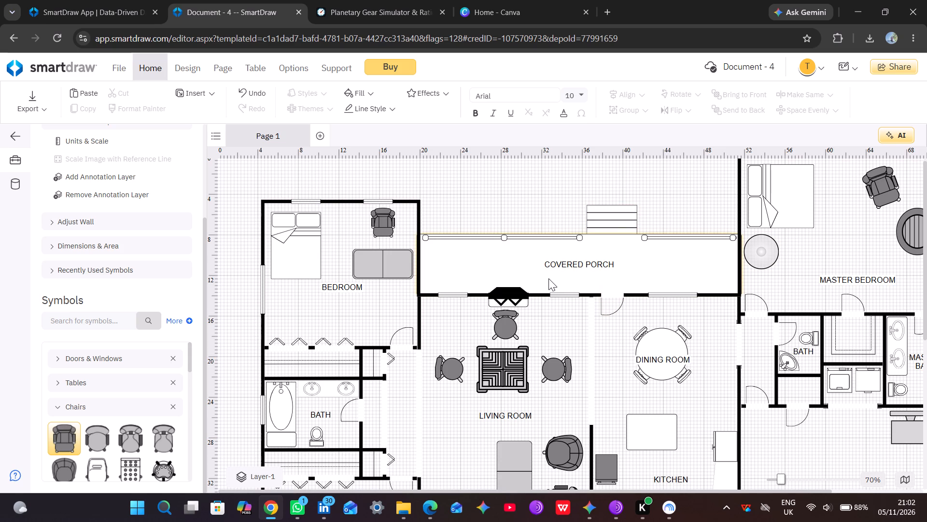
Extend the lower bedroom's windowed end wall outward by about 2 feet.
scroll(548, 278, down, 1)
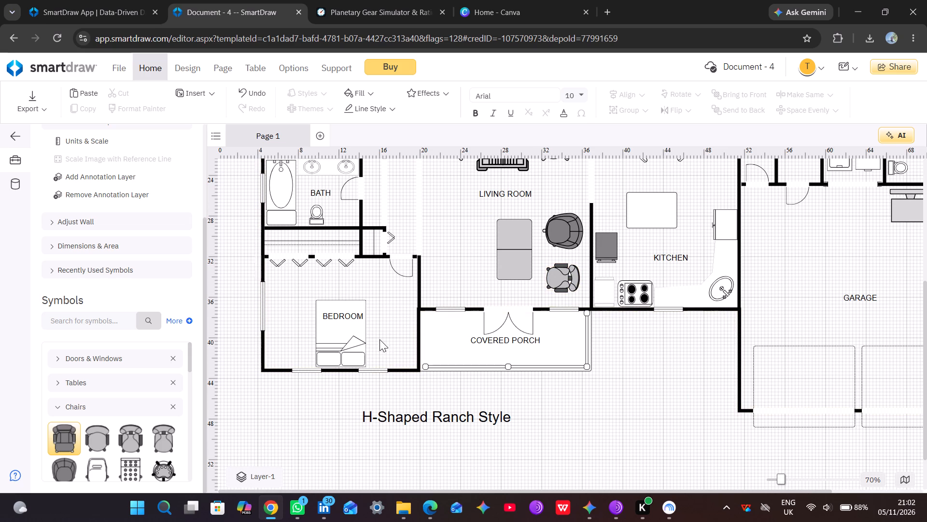
click(344, 371)
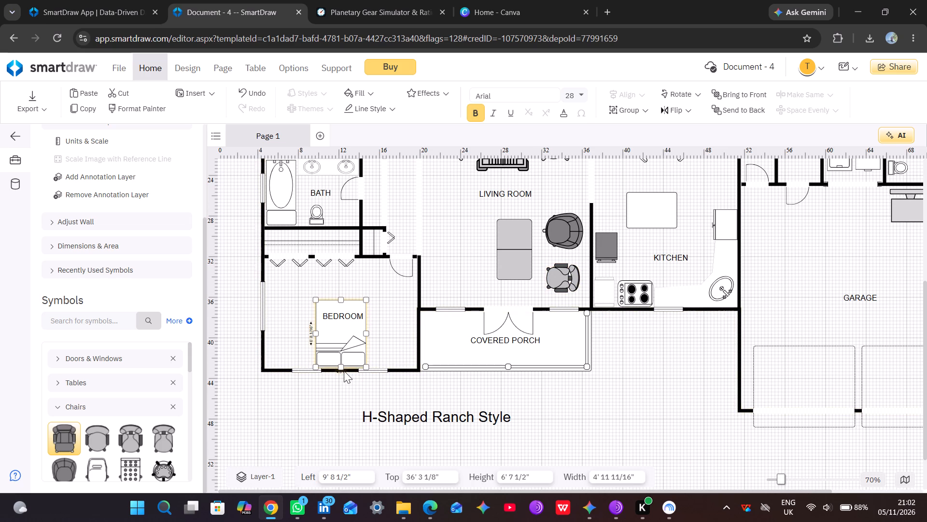
click(270, 369)
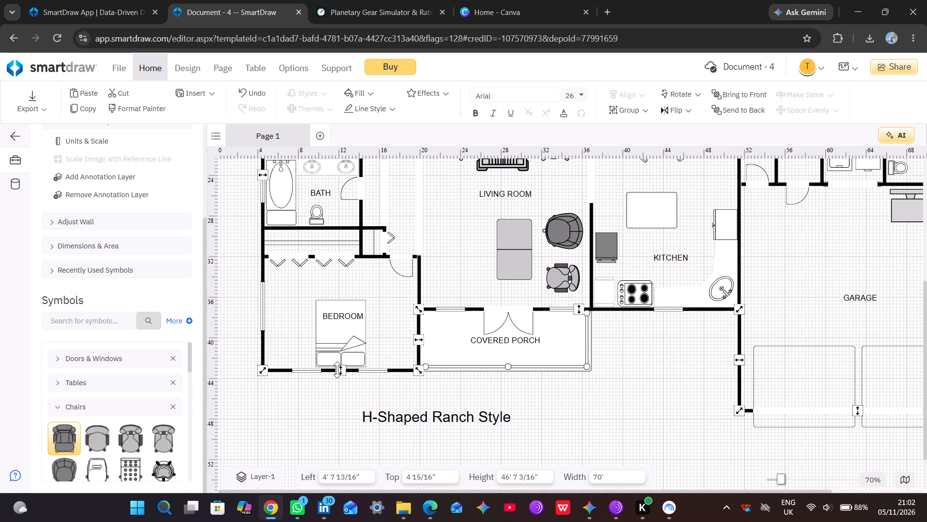
drag(337, 370, 339, 389)
Move the lower bedroom's bed toward the outer side wall, away from the covered porch and near the extended wall.
drag(342, 336, 375, 345)
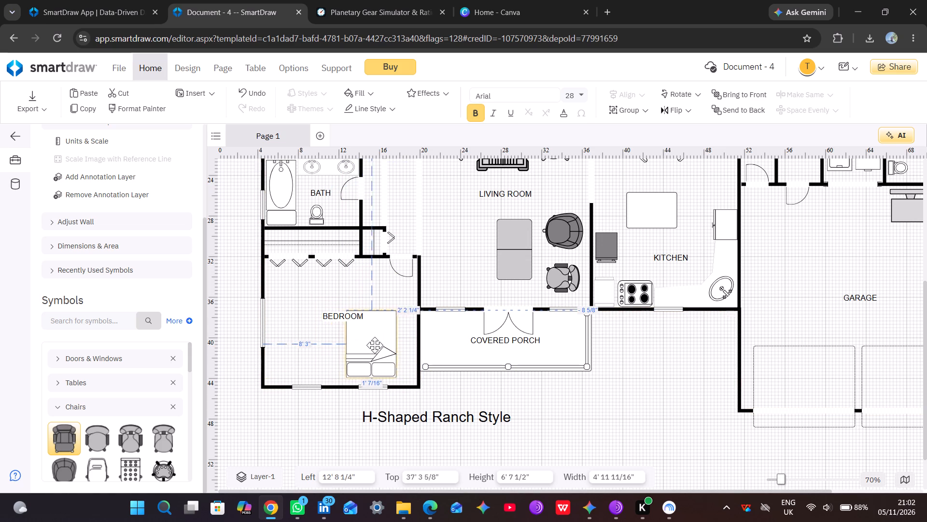
drag(375, 345, 360, 340)
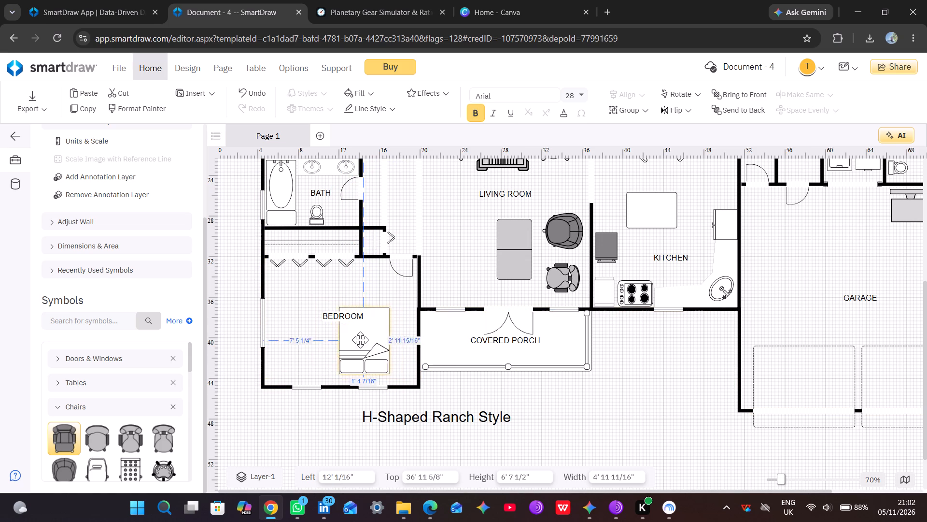
drag(360, 340, 302, 343)
click(378, 324)
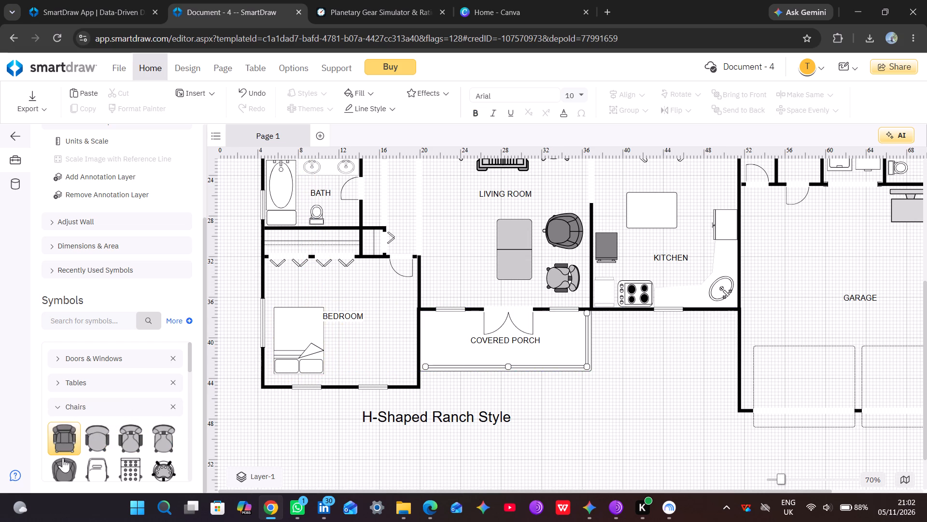
Place a dark rounded chair in the lower bedroom between the bed and the porch-side wall, rotated to 180°.
drag(63, 458, 376, 367)
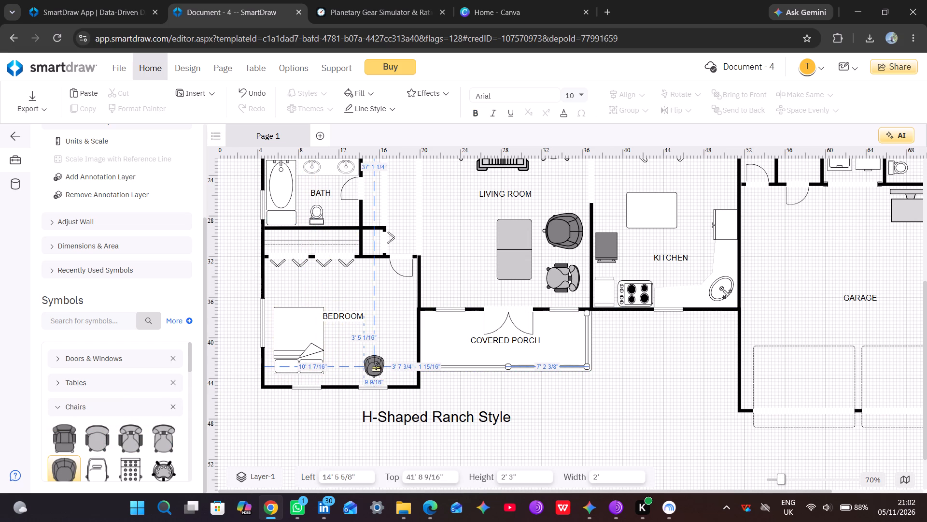
drag(376, 367, 379, 357)
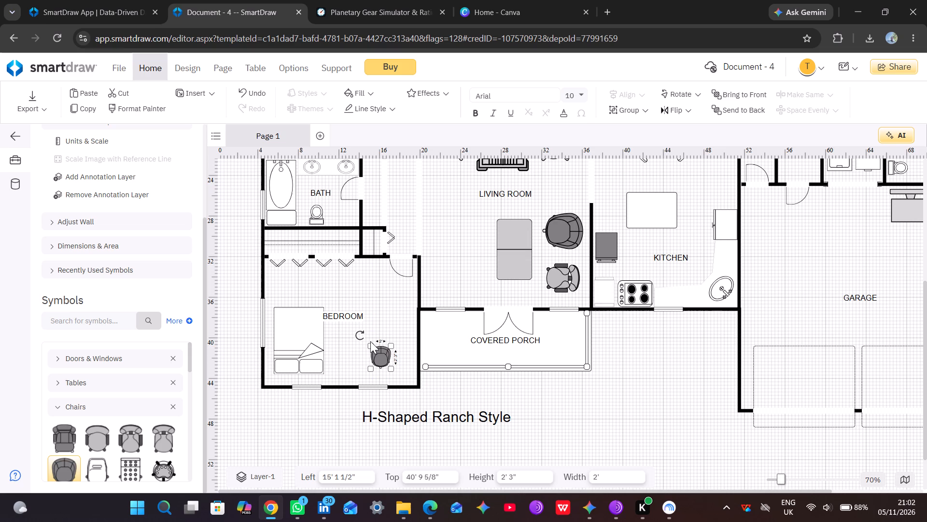
drag(359, 334, 359, 364)
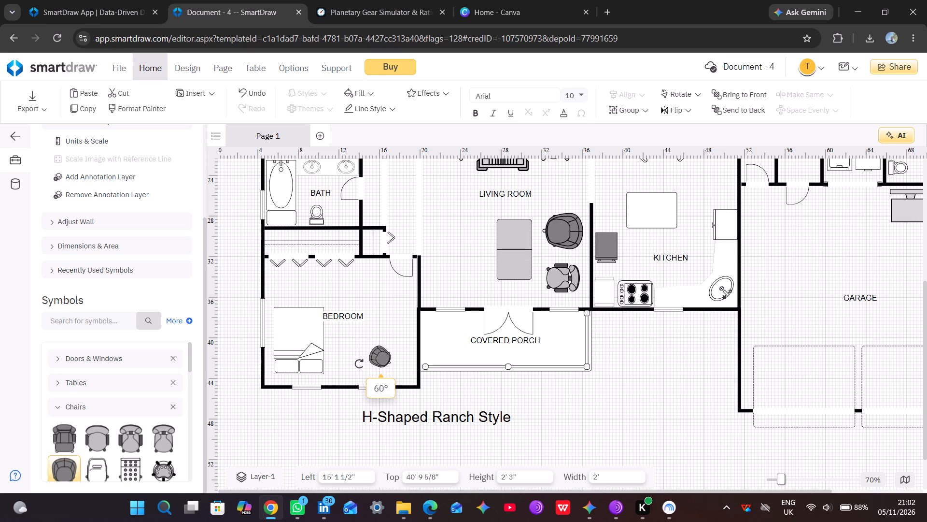
drag(359, 364, 393, 395)
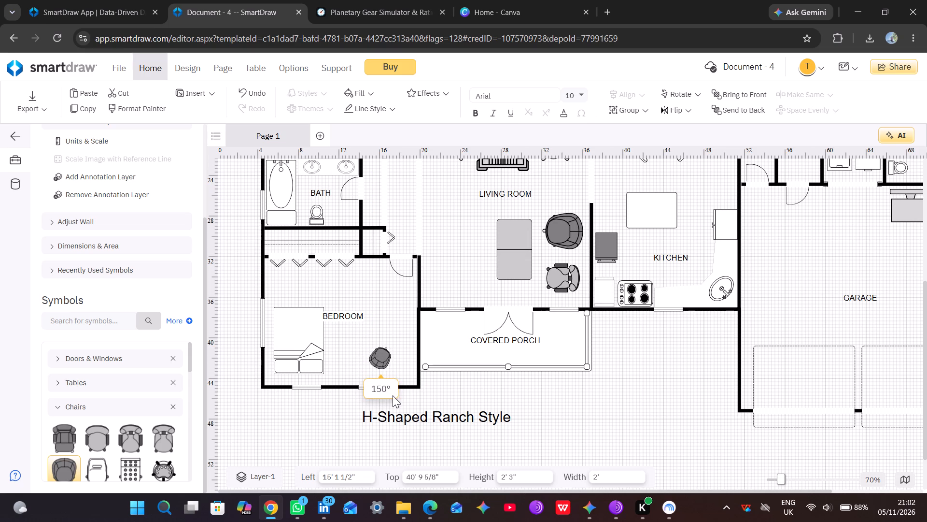
drag(393, 395, 413, 390)
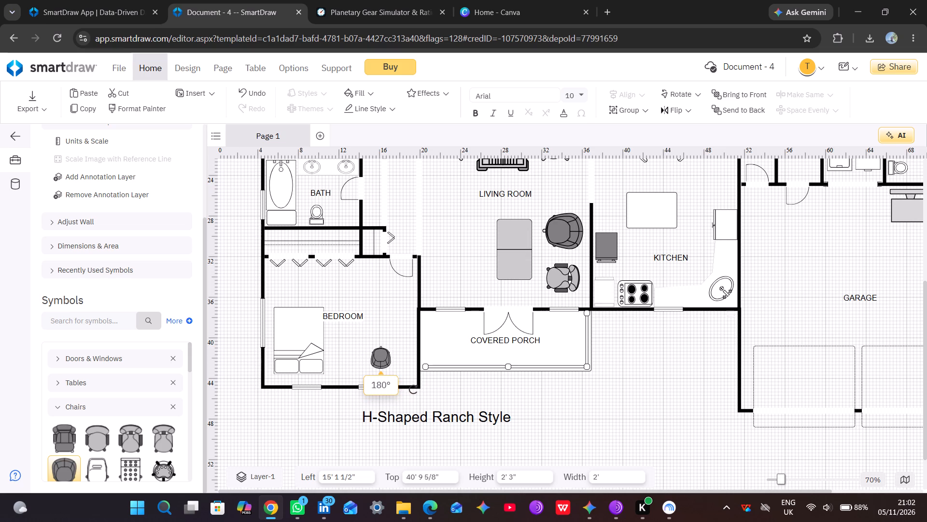
drag(413, 390, 414, 390)
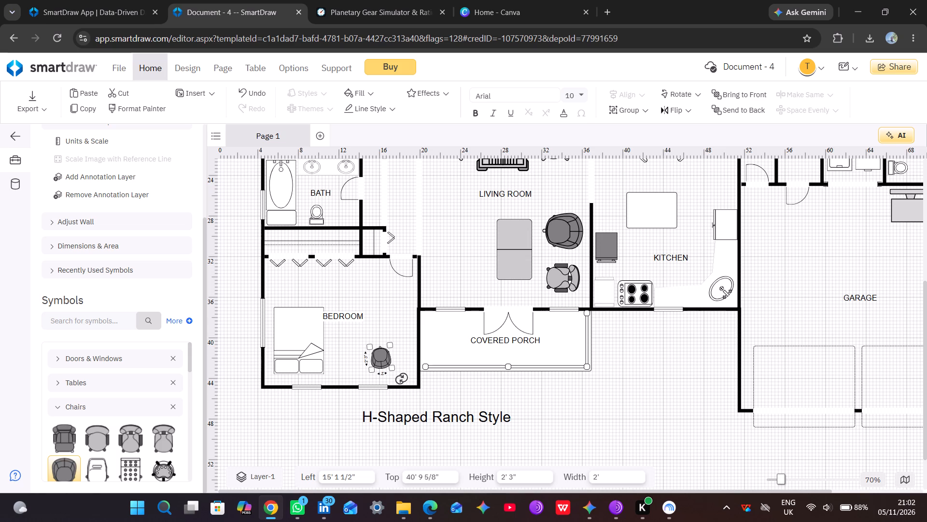
click(401, 379)
drag(403, 383, 404, 381)
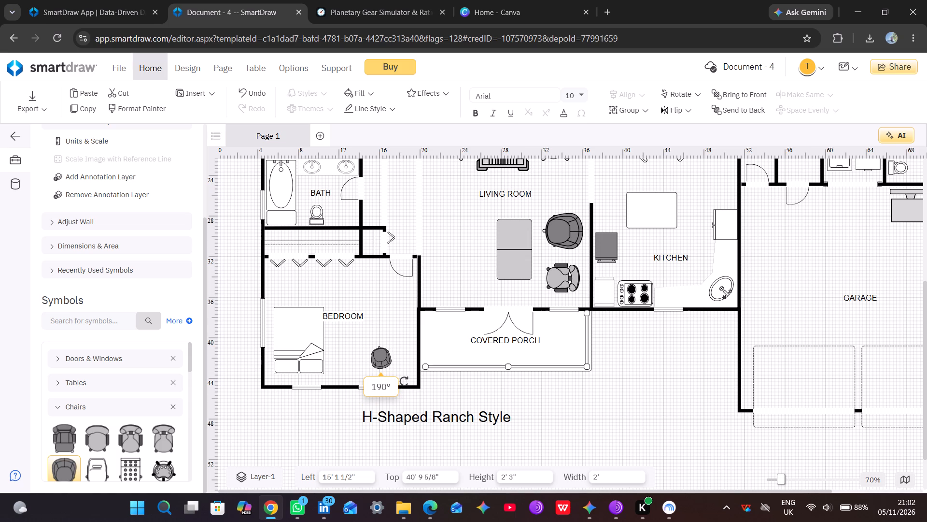
drag(404, 381, 402, 389)
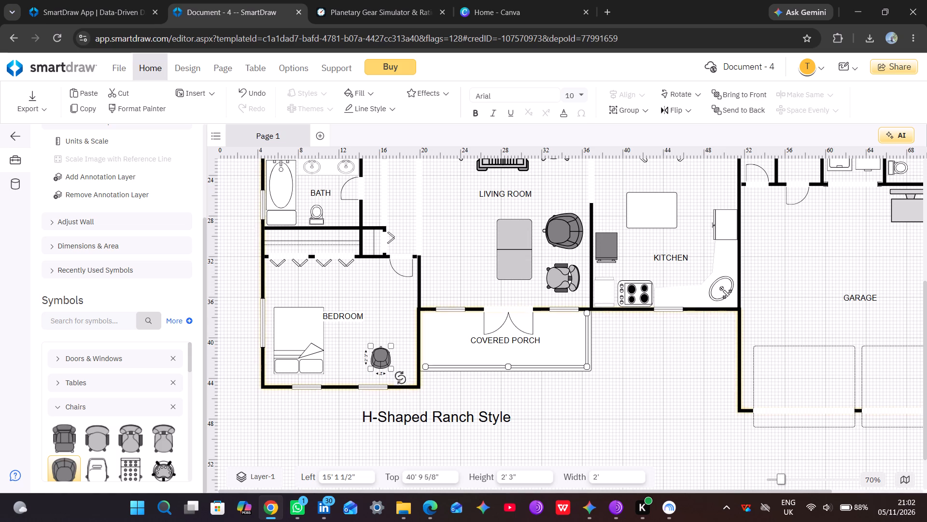
Enlarge the lower bedroom's chair to about 2' 5" wide by 2' 8" high.
drag(388, 368, 394, 374)
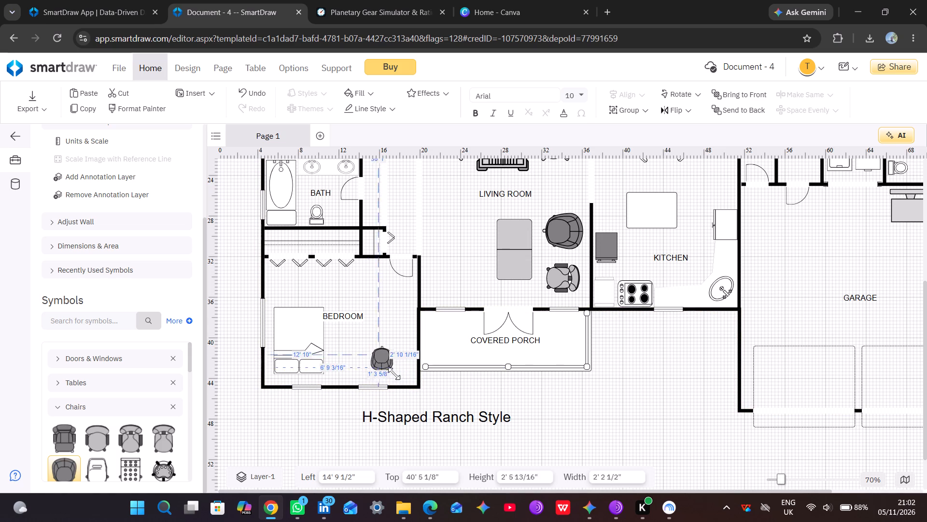
drag(394, 374, 400, 382)
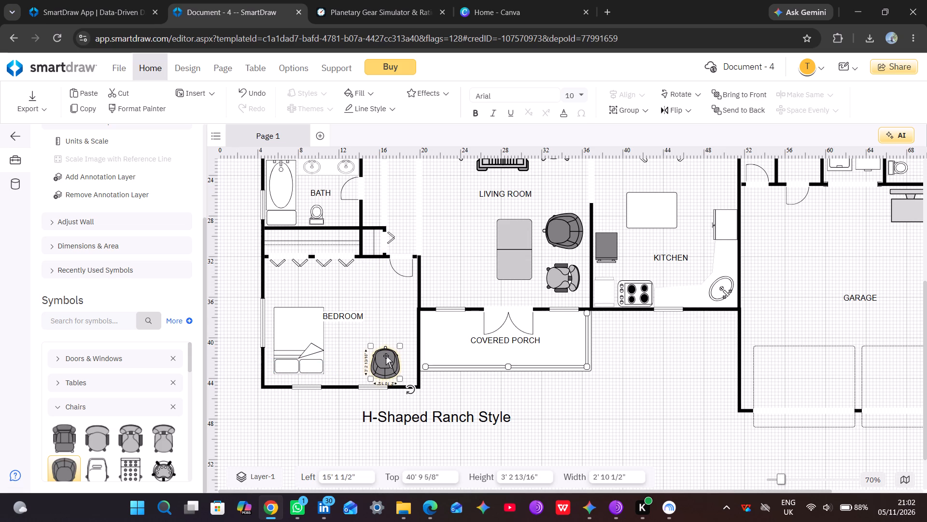
click(390, 362)
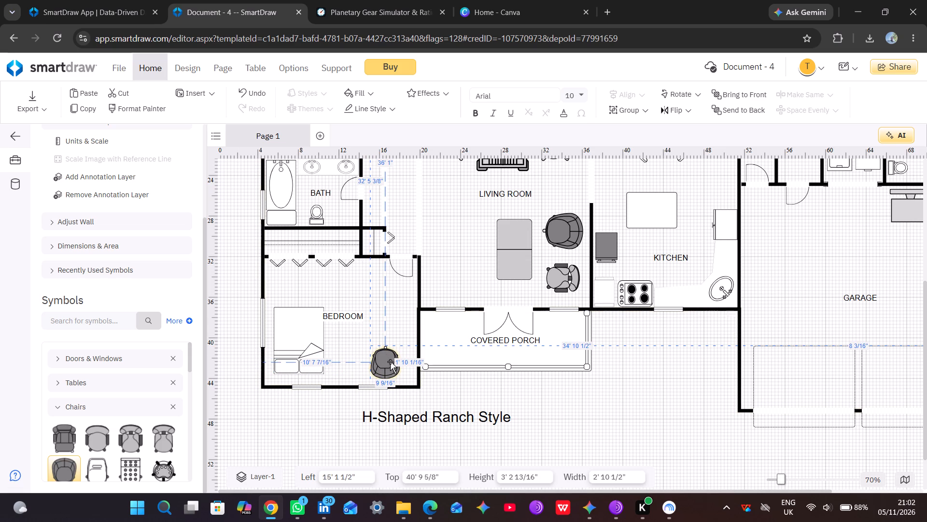
click(398, 377)
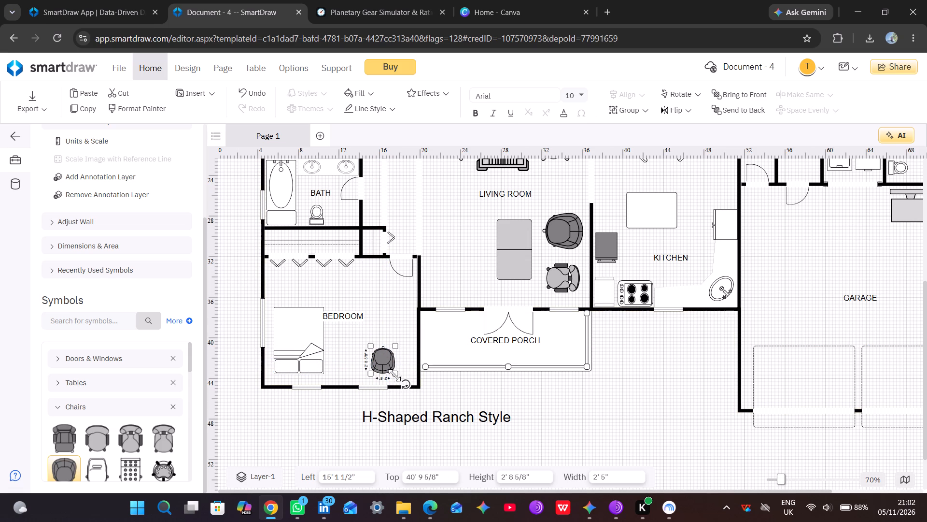
click(407, 273)
click(393, 303)
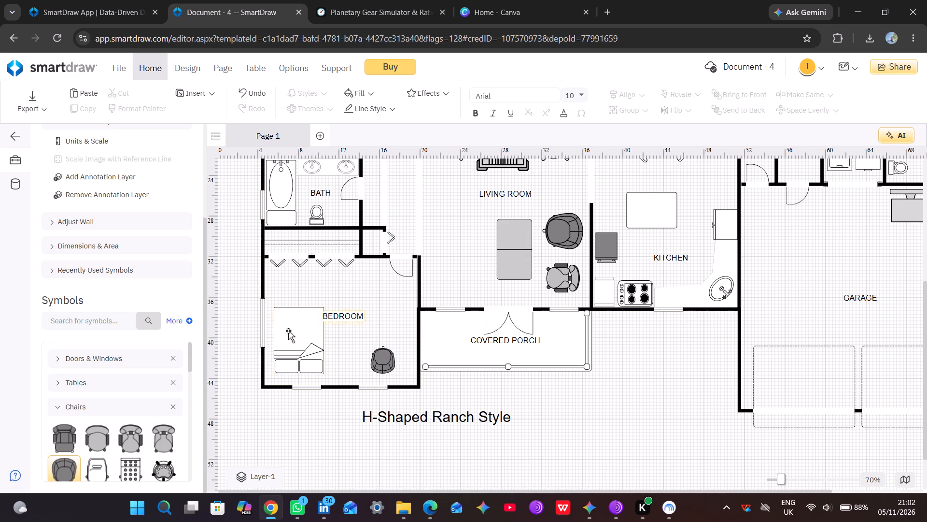
Place a 6' round table in the lower bedroom between the chair and the bedroom door.
click(57, 408)
click(56, 382)
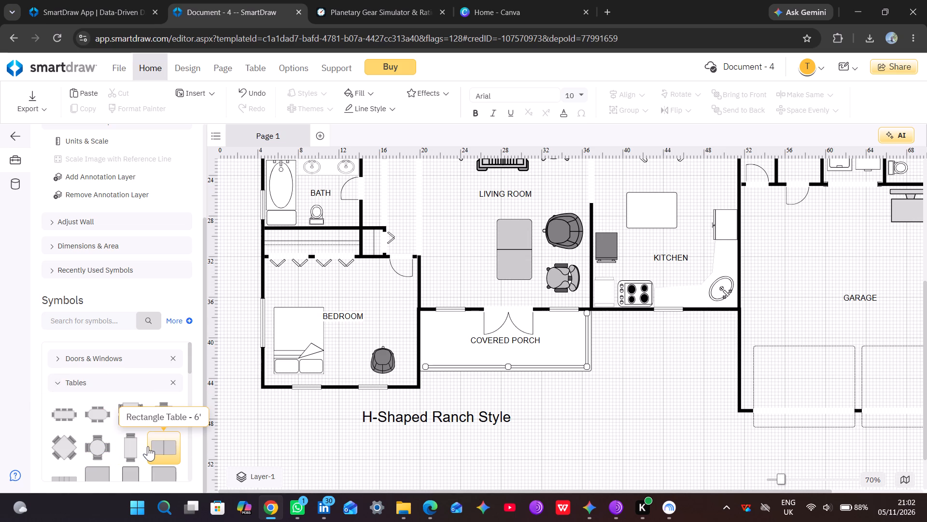
scroll(148, 443, down, 1)
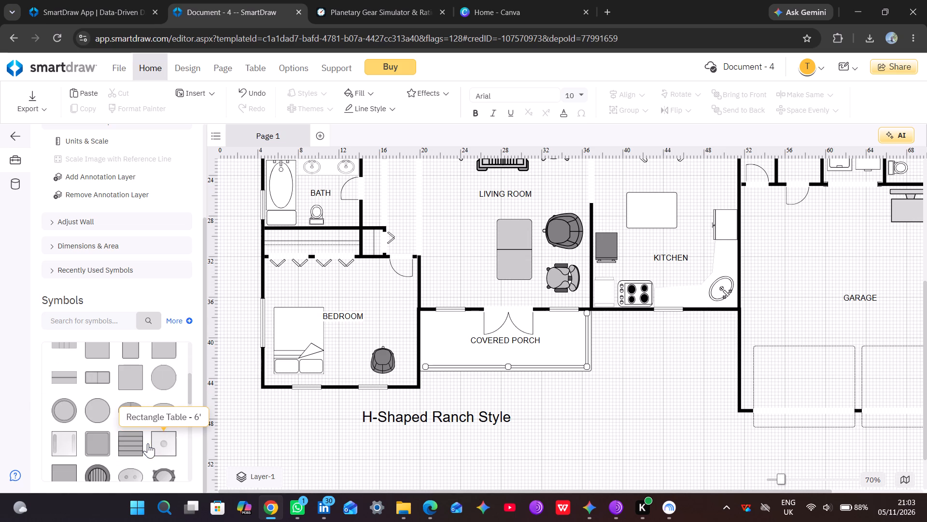
drag(161, 382, 377, 322)
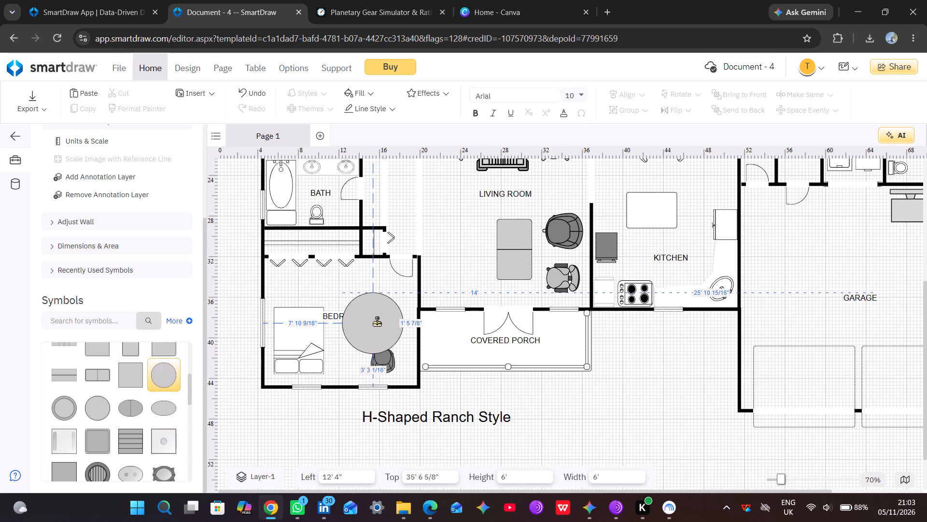
drag(377, 322, 384, 305)
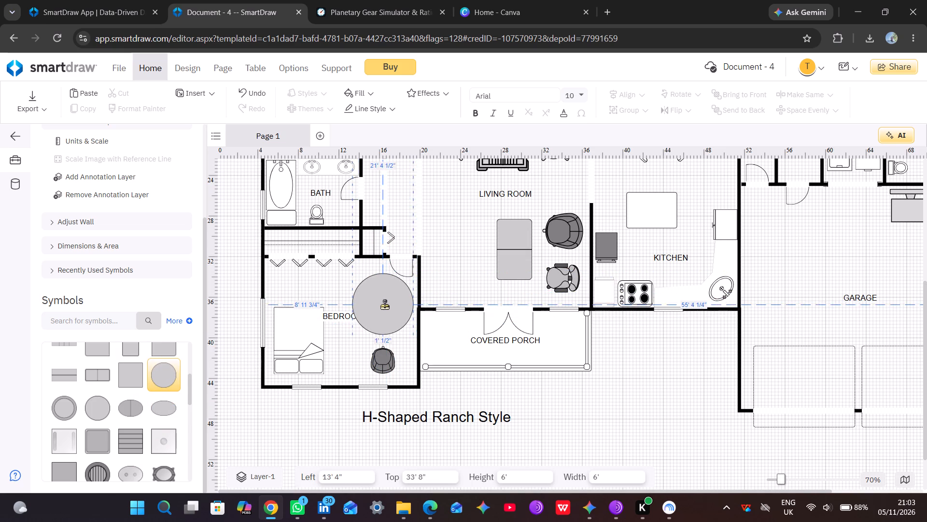
drag(384, 305, 383, 308)
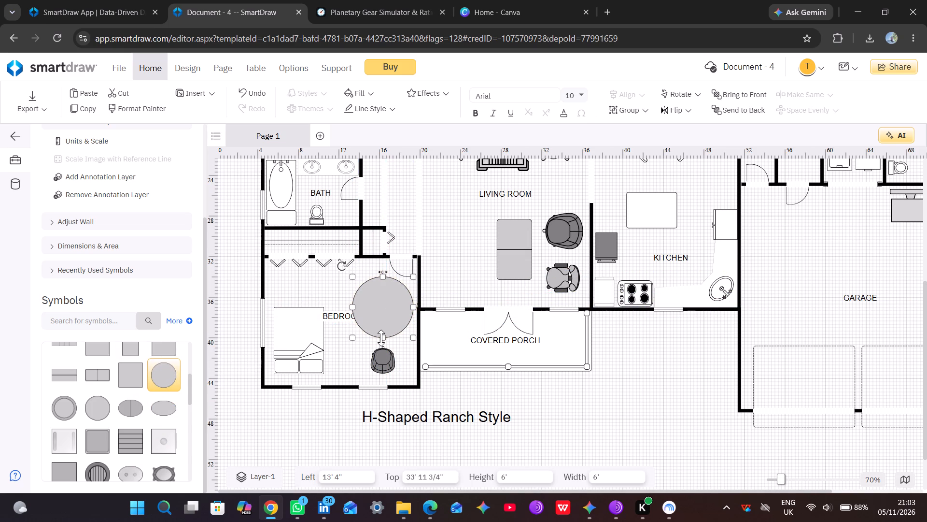
Shrink the lower bedroom's round table to 4' wide by about 3' 8" high and position it facing the chair, clear of the door.
drag(381, 338, 384, 322)
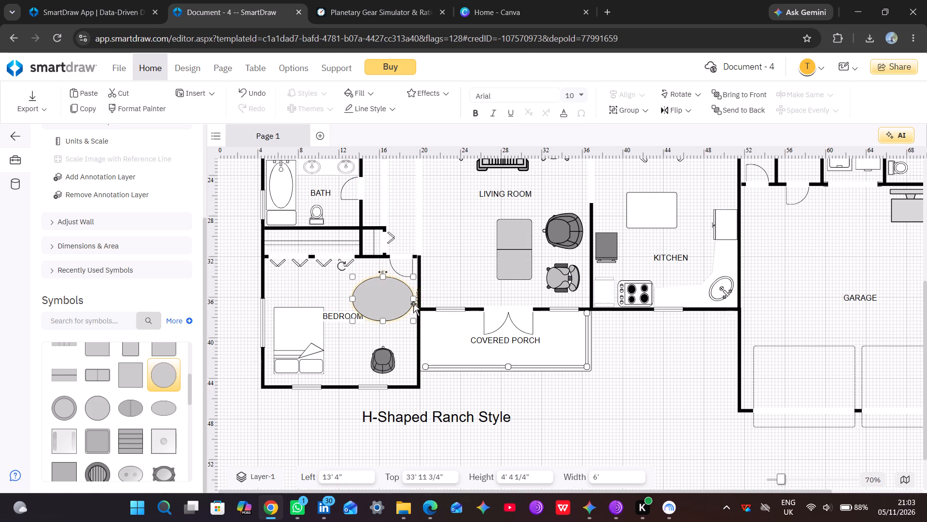
drag(413, 300, 403, 301)
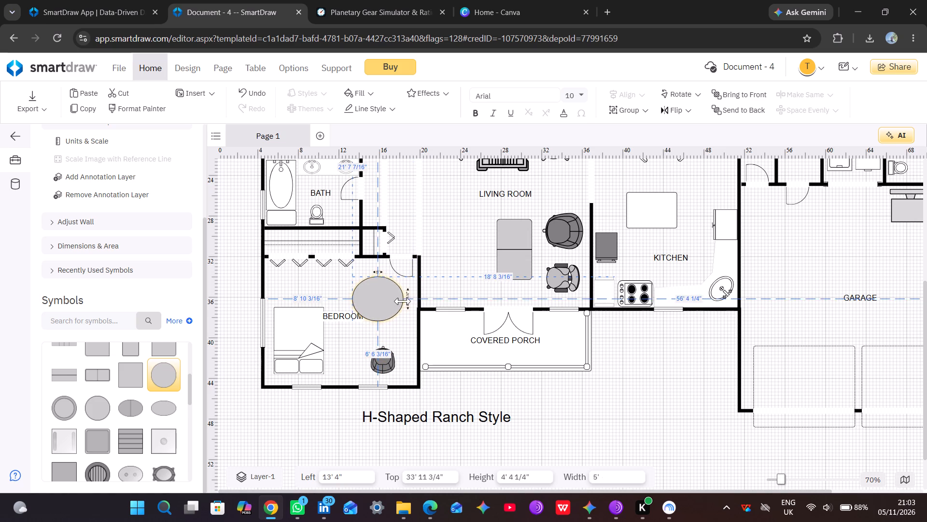
drag(403, 301, 393, 301)
drag(377, 297, 380, 309)
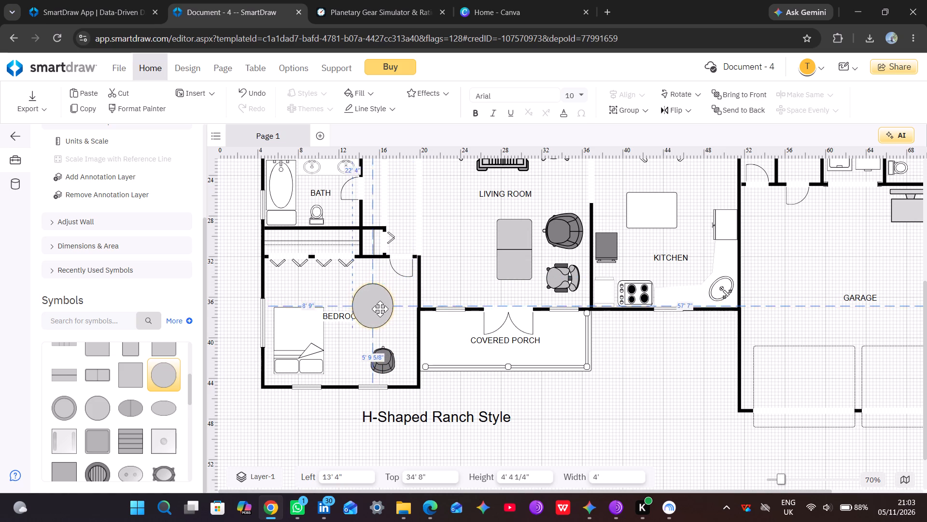
drag(380, 309, 389, 318)
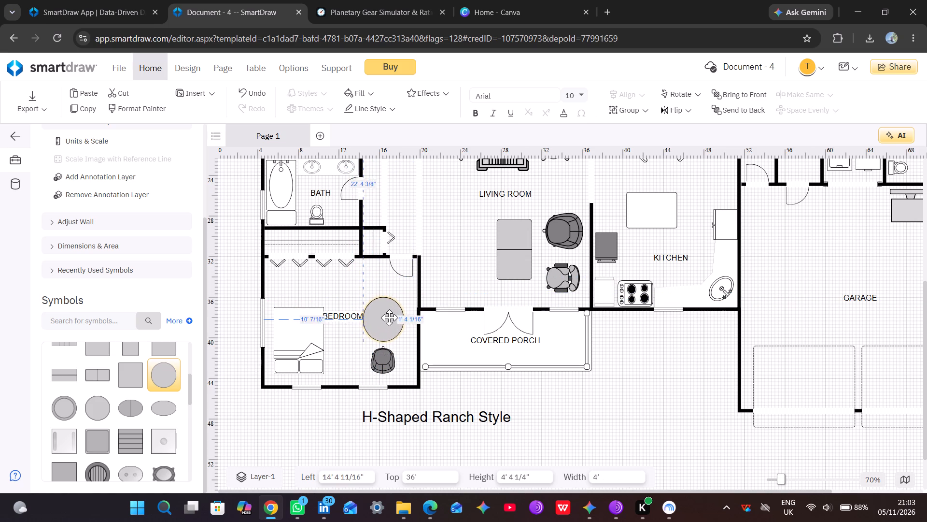
drag(383, 339, 383, 334)
drag(384, 319, 388, 321)
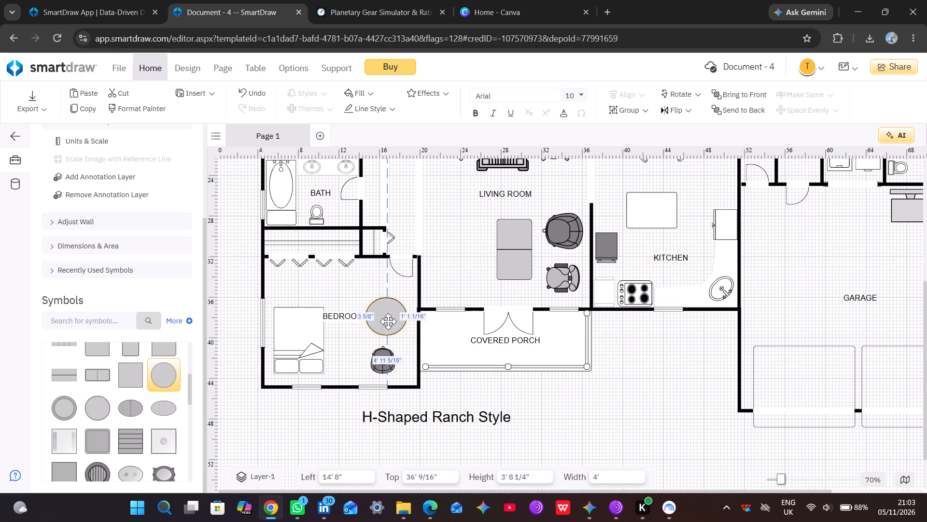
drag(388, 321, 389, 321)
click(585, 414)
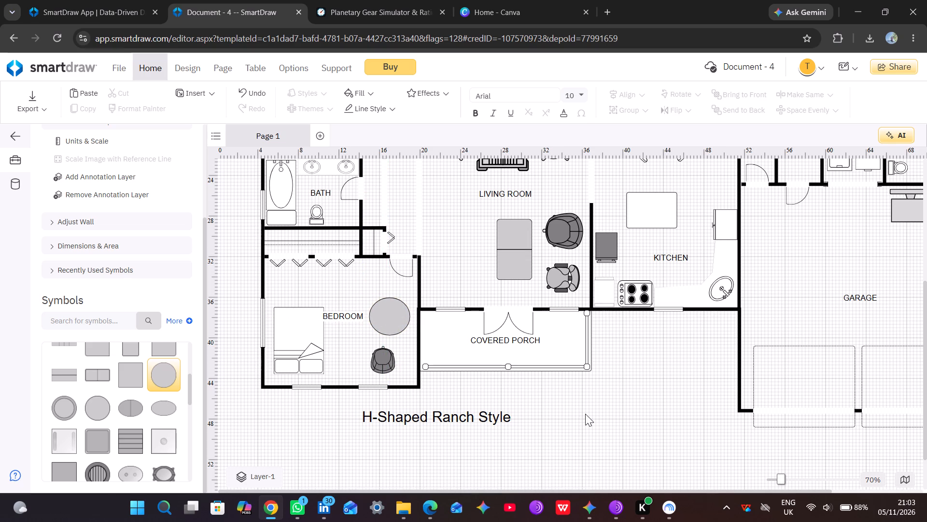
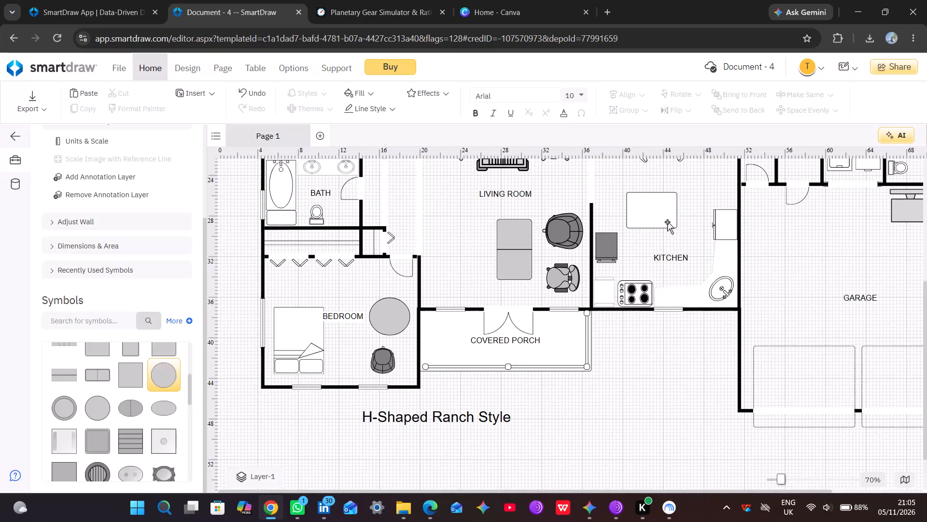
Place a Rolling Armless Chair in the living room on the hallway side of the two-section table, rotated to face the table.
click(656, 387)
scroll(70, 349, up, 1)
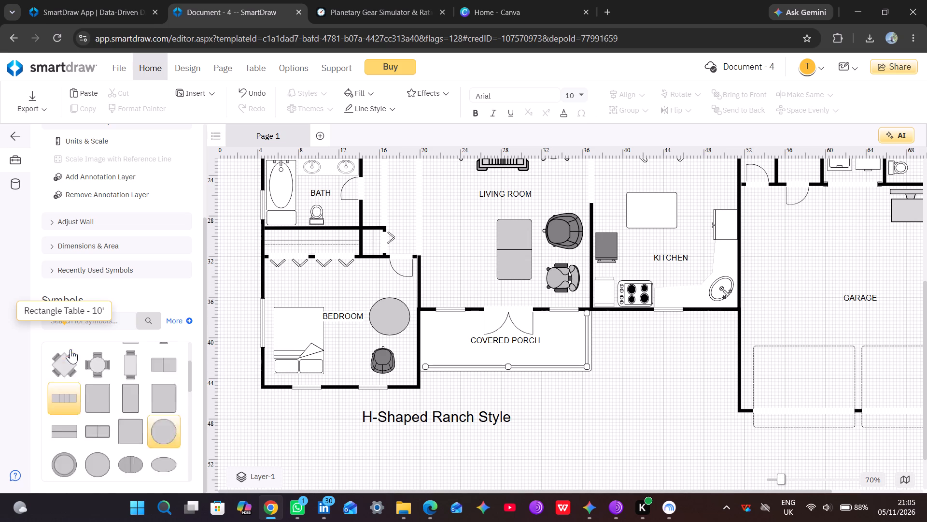
click(58, 384)
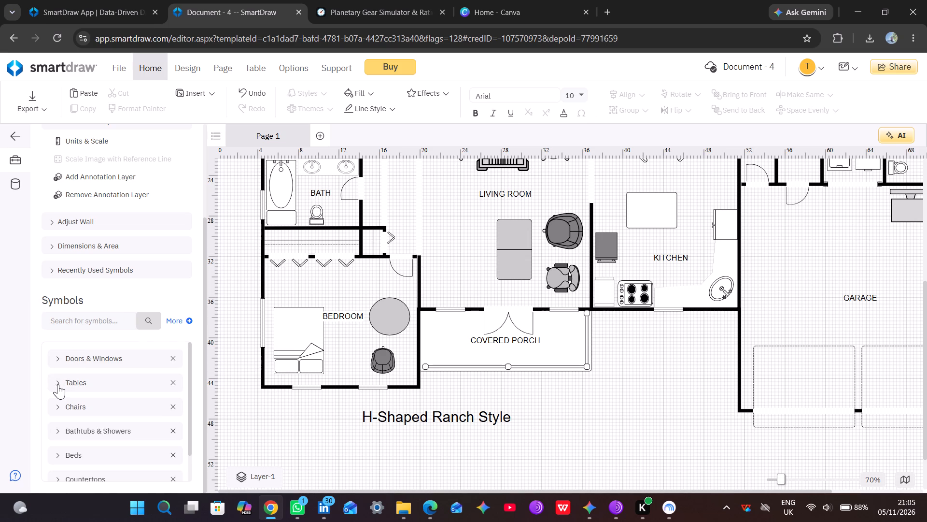
click(57, 408)
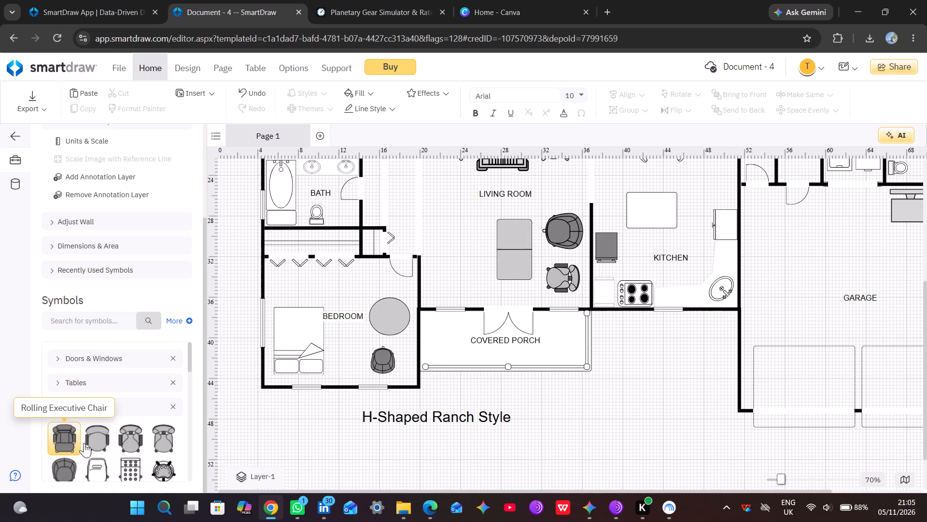
click(92, 445)
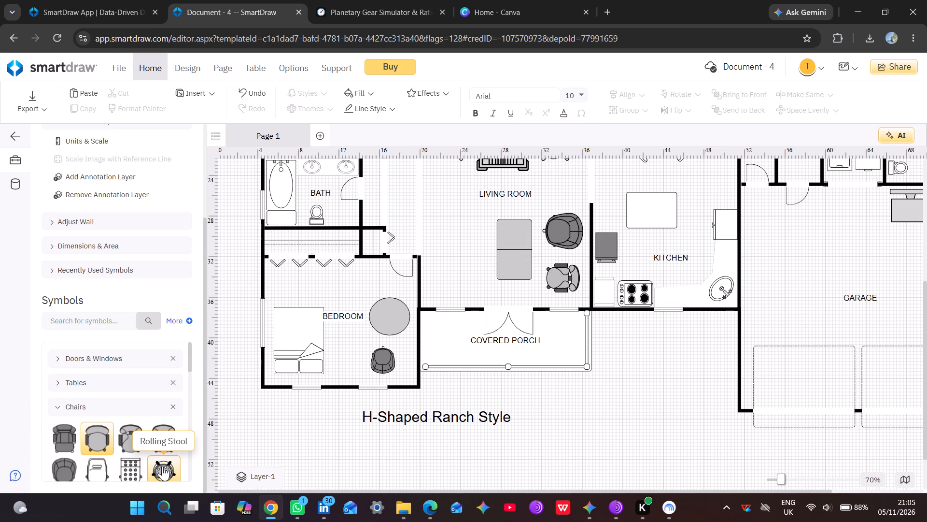
scroll(162, 466, down, 1)
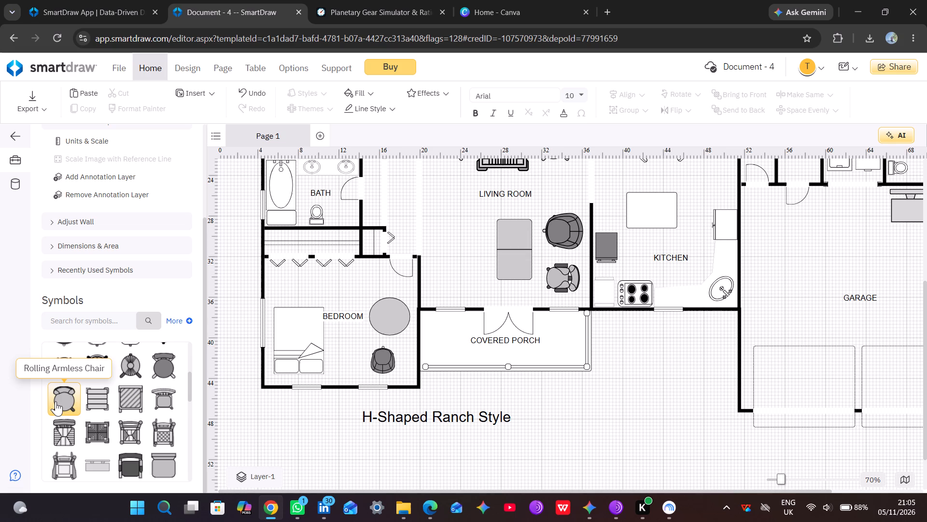
drag(56, 401, 261, 334)
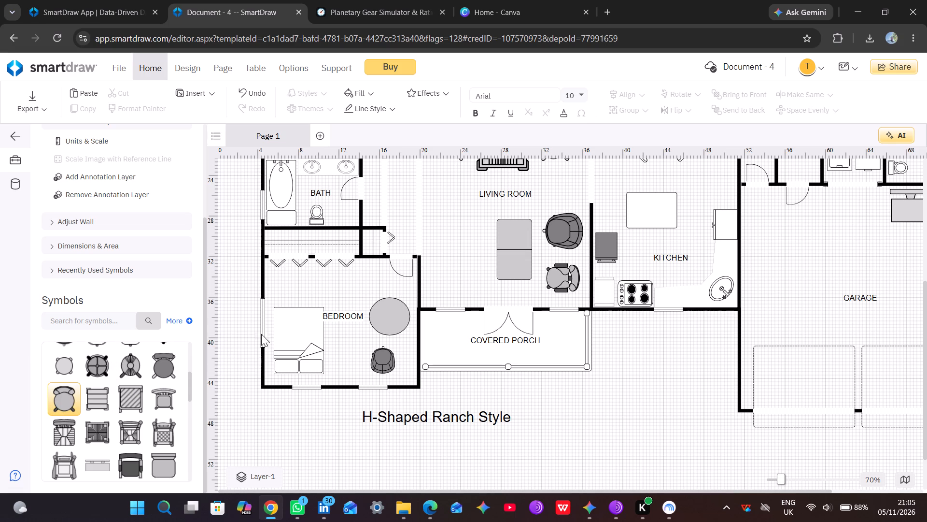
drag(261, 334, 472, 265)
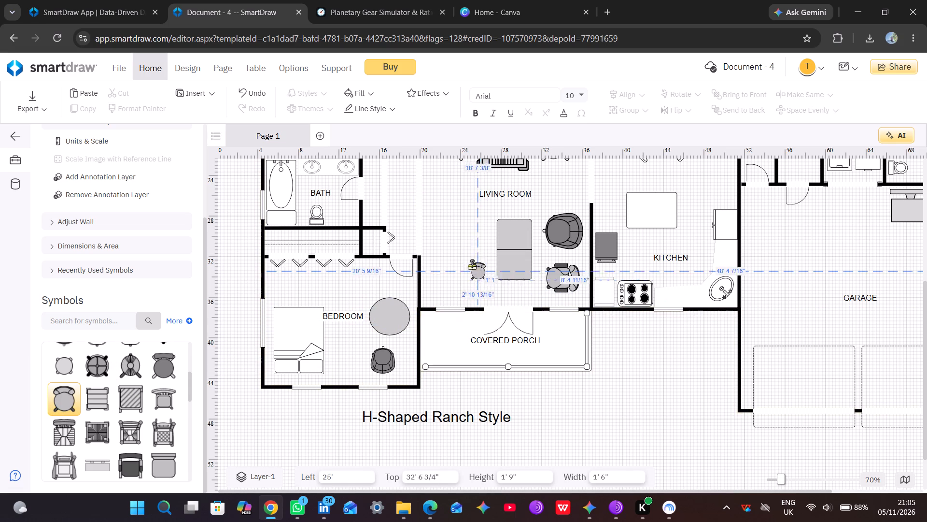
drag(472, 265, 475, 246)
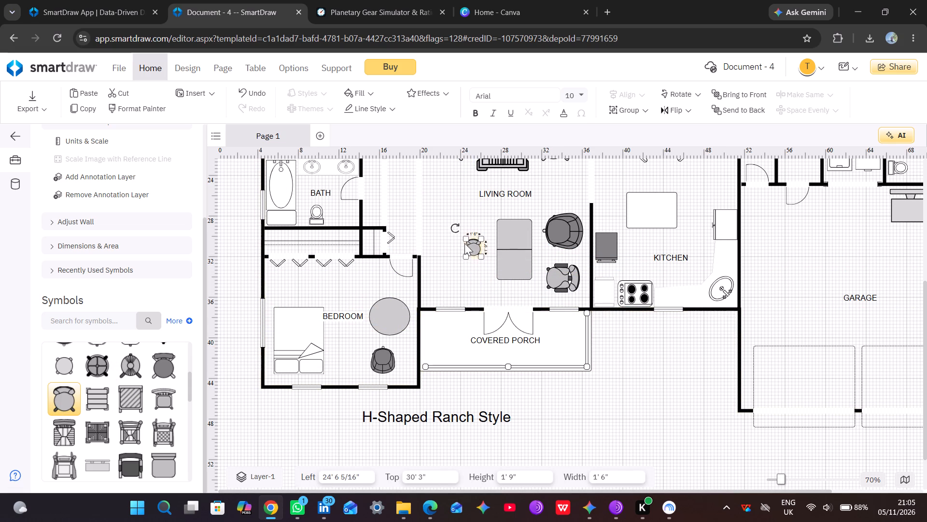
drag(454, 227, 451, 242)
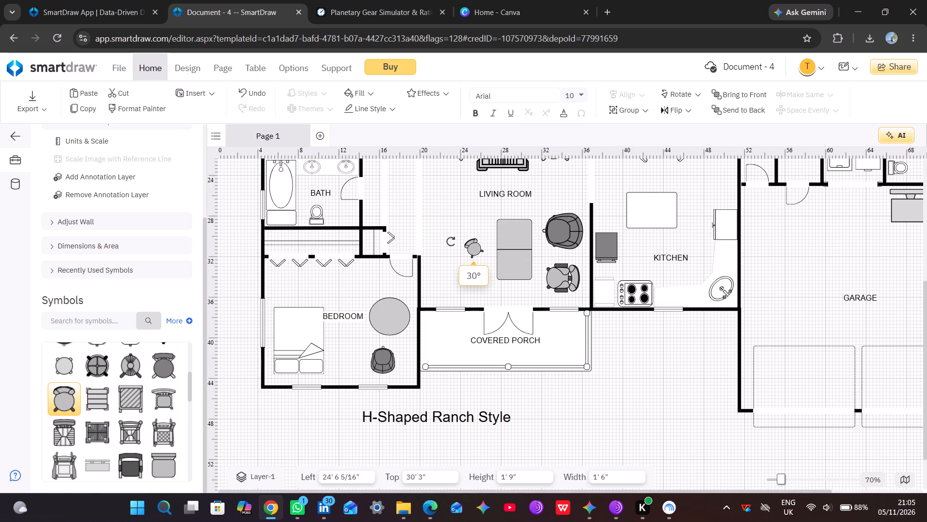
drag(451, 242, 453, 266)
Enlarge the living room's armless chair to about 2' 7 1/2" wide by 3' 3/4" high and position it beside the two-section table.
drag(465, 257, 456, 262)
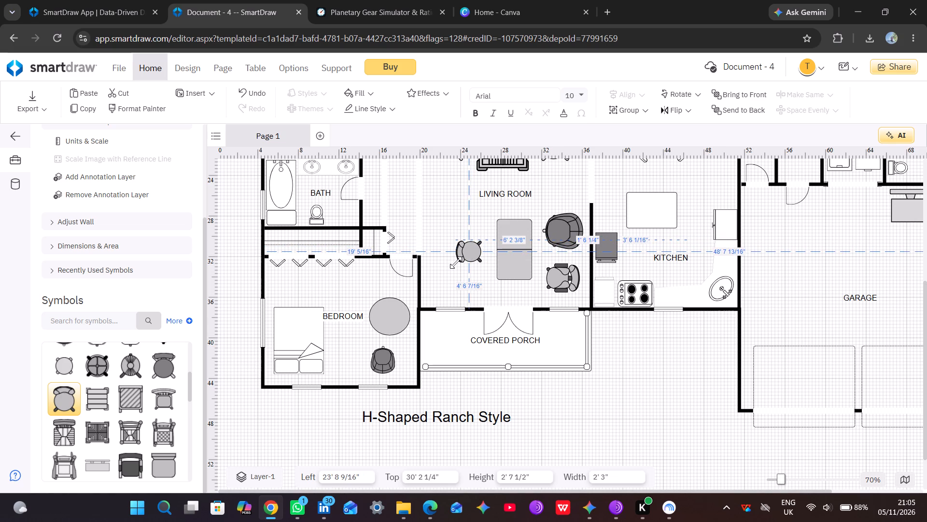
drag(456, 262, 451, 267)
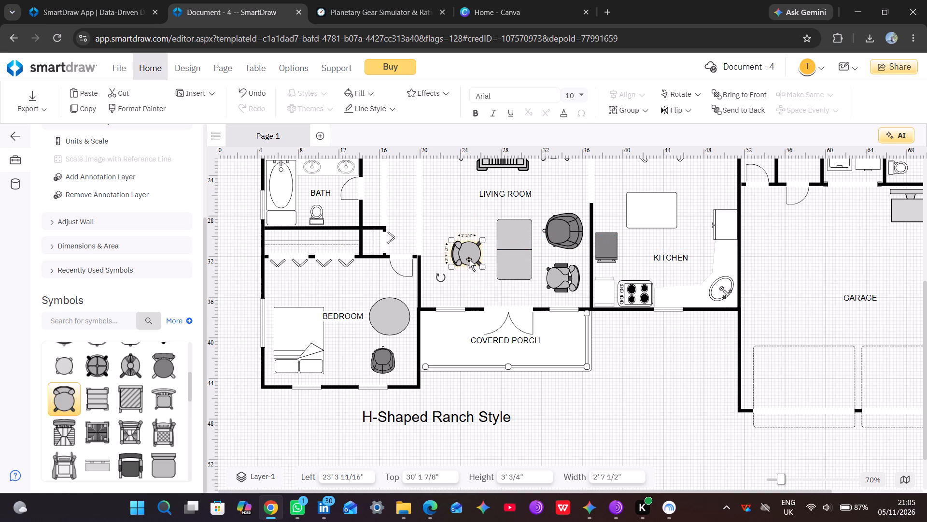
drag(469, 257, 471, 251)
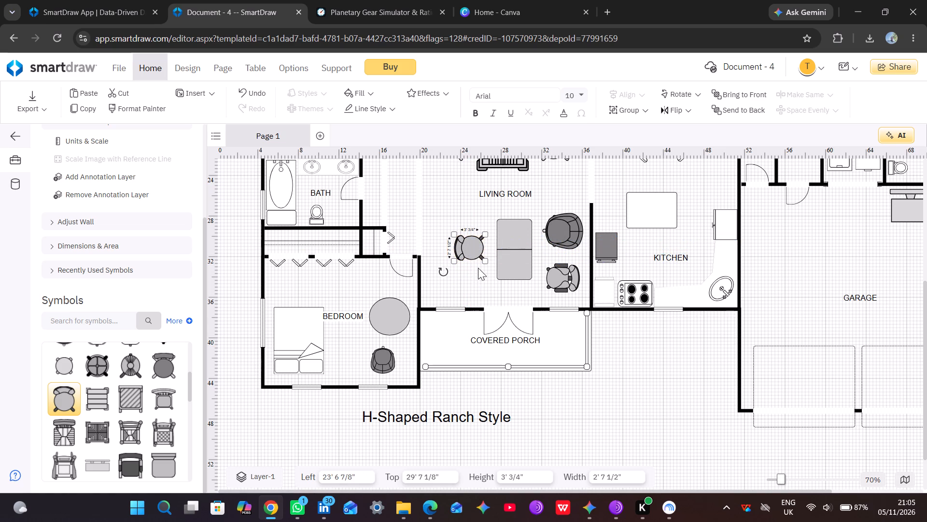
click(730, 412)
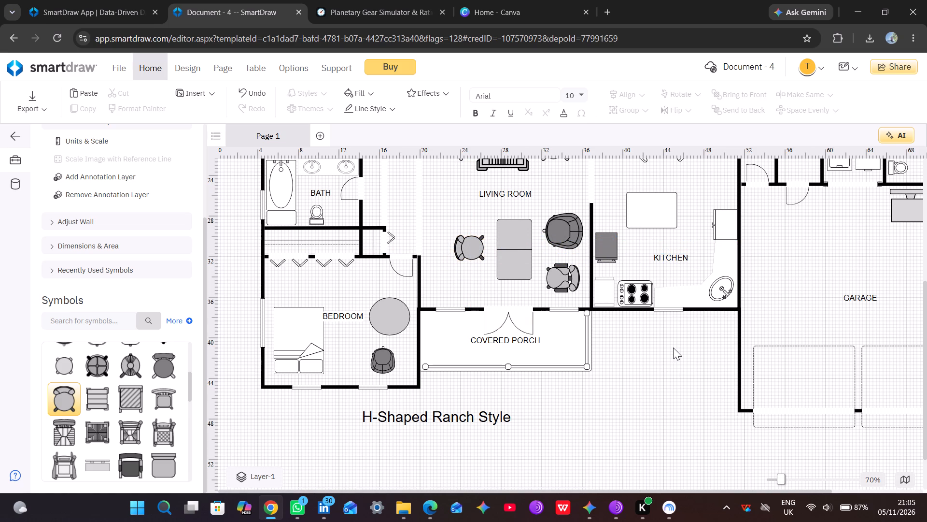
Review the upper half of the floor plan, including the bedroom, living room, dining room and porch.
scroll(94, 370, up, 1)
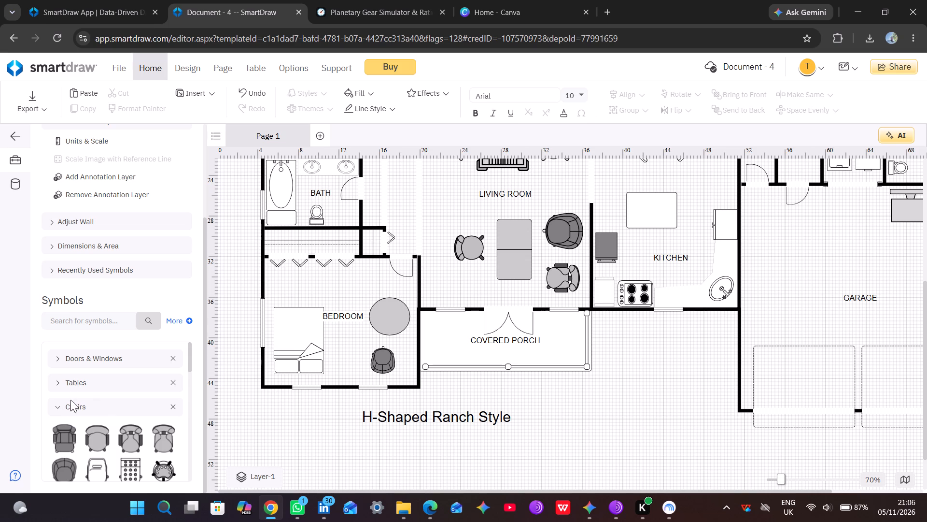
click(58, 406)
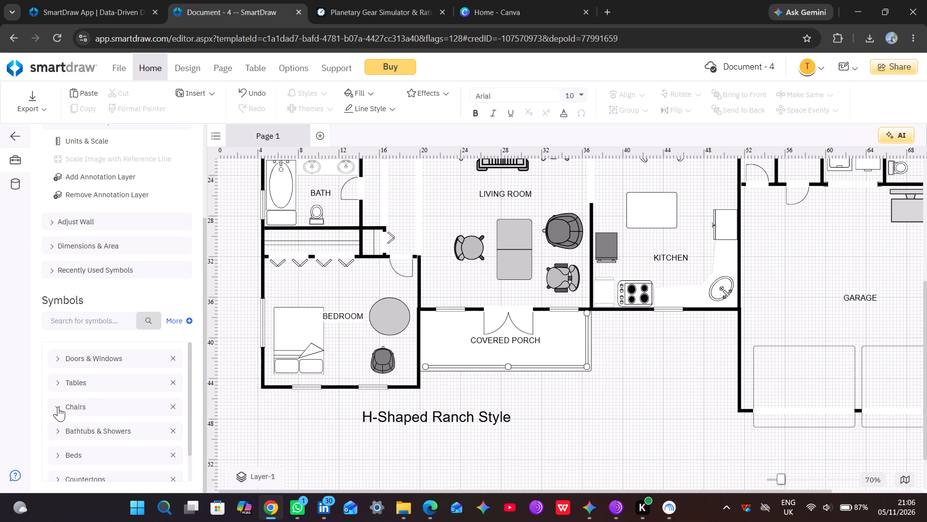
scroll(61, 403, up, 1)
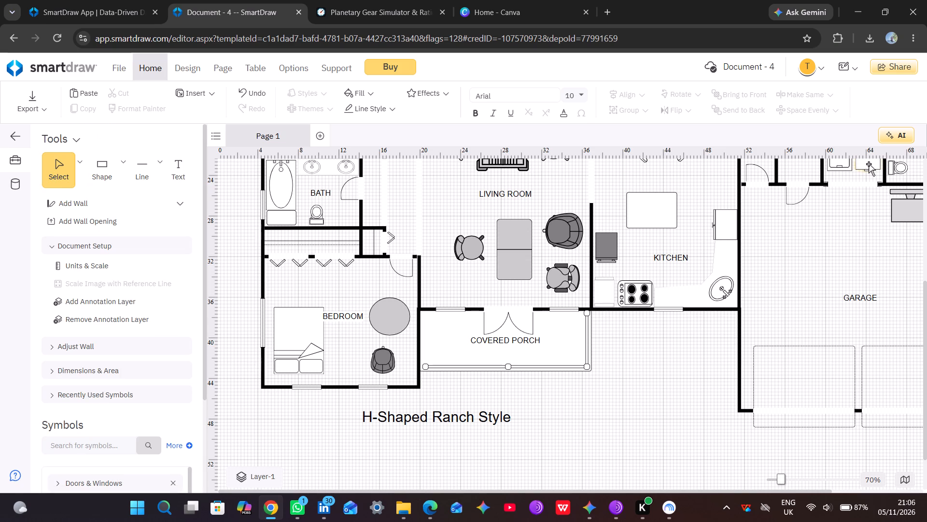
scroll(606, 343, up, 1)
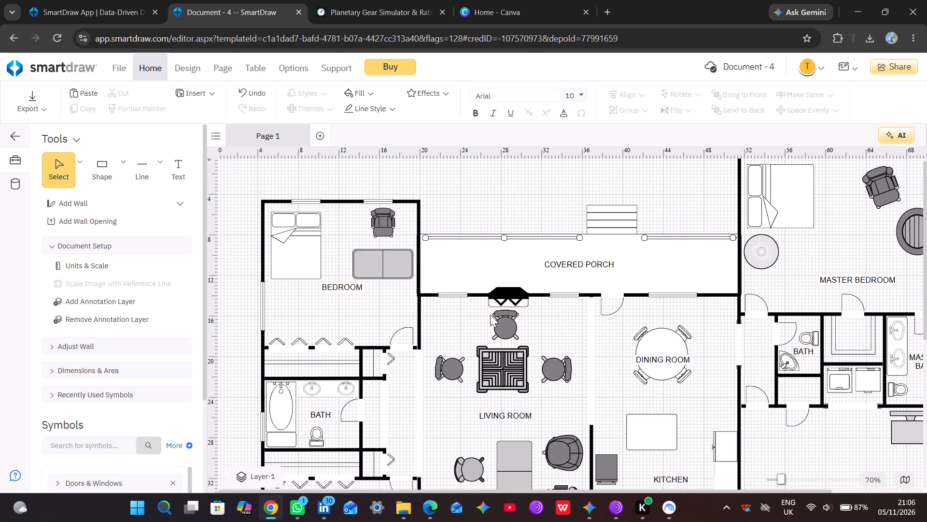
scroll(588, 271, up, 1)
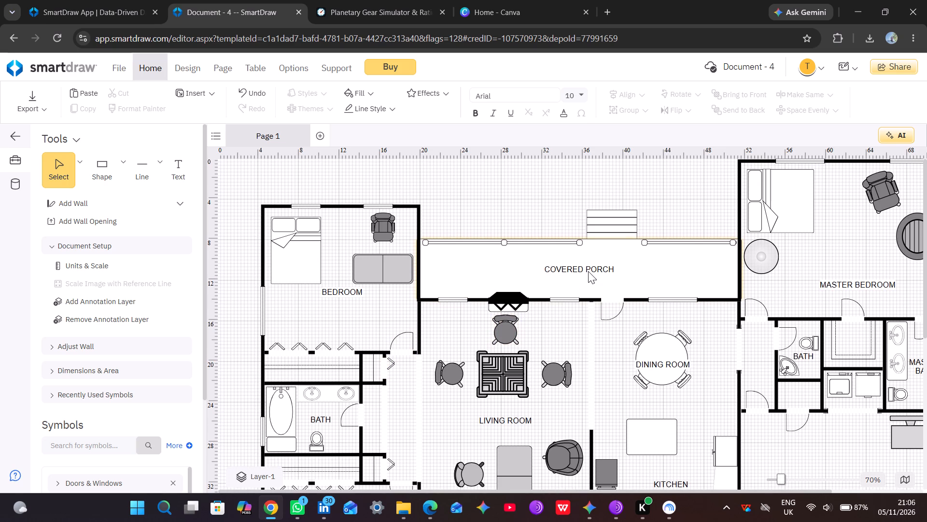
scroll(588, 271, up, 8)
Look through the Countertops symbols for a suitable piece to add to the plan.
scroll(68, 393, down, 1)
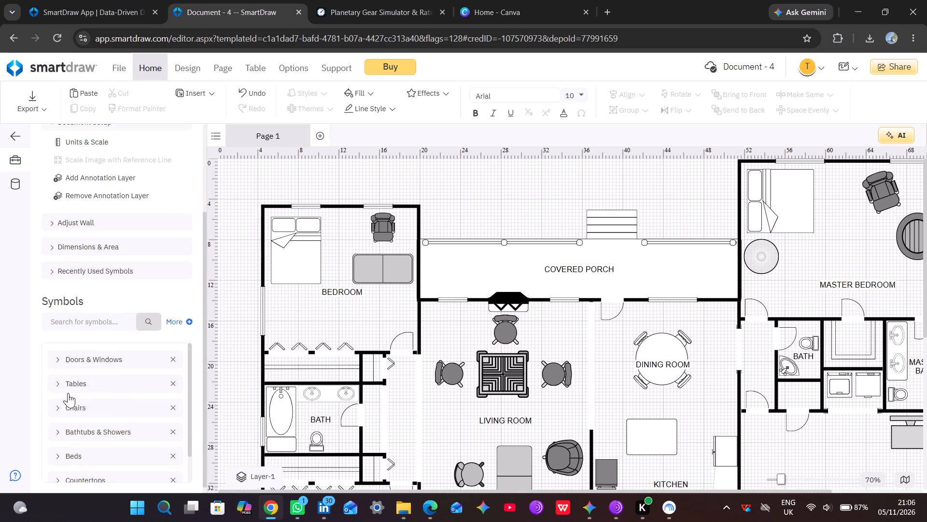
scroll(68, 393, down, 12)
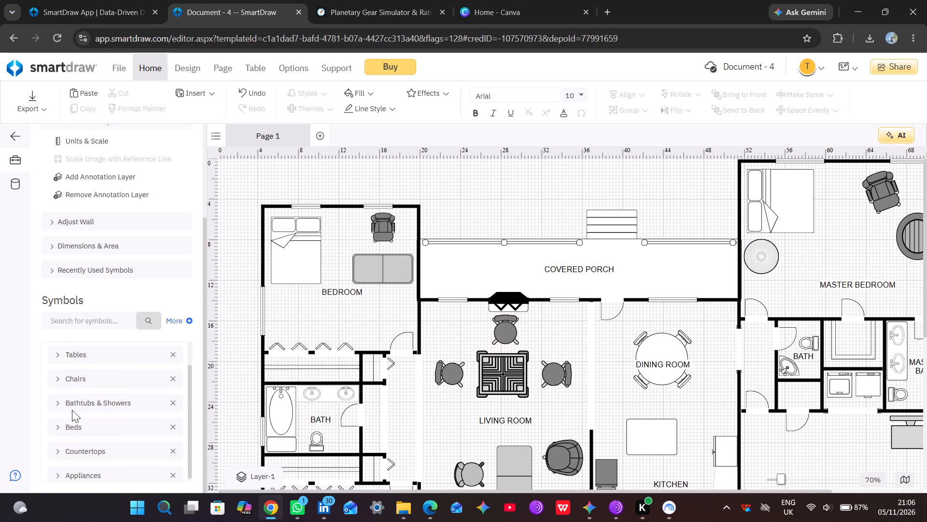
click(56, 448)
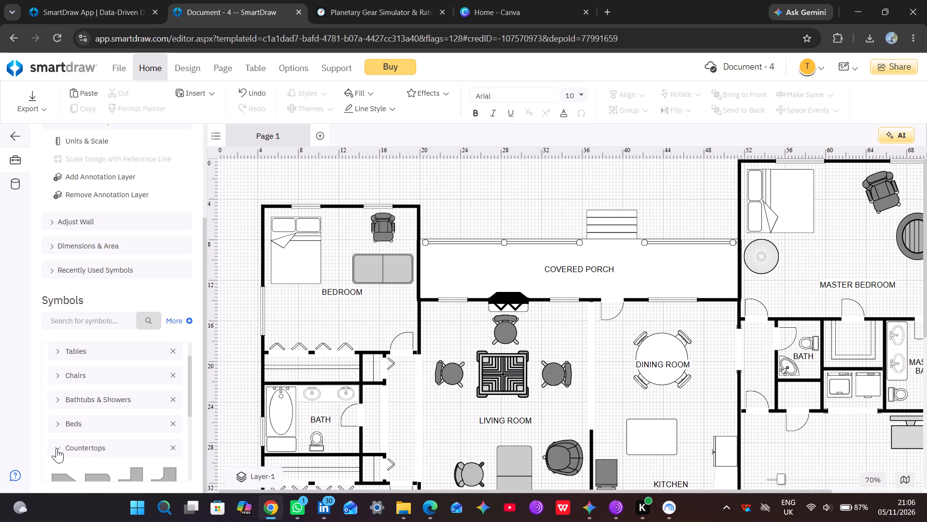
scroll(69, 433, down, 2)
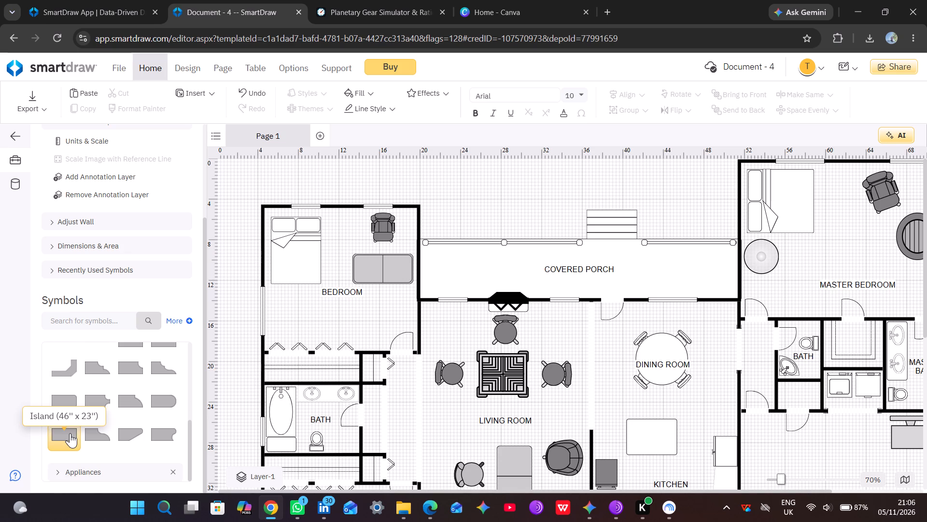
scroll(70, 433, up, 4)
scroll(70, 433, down, 2)
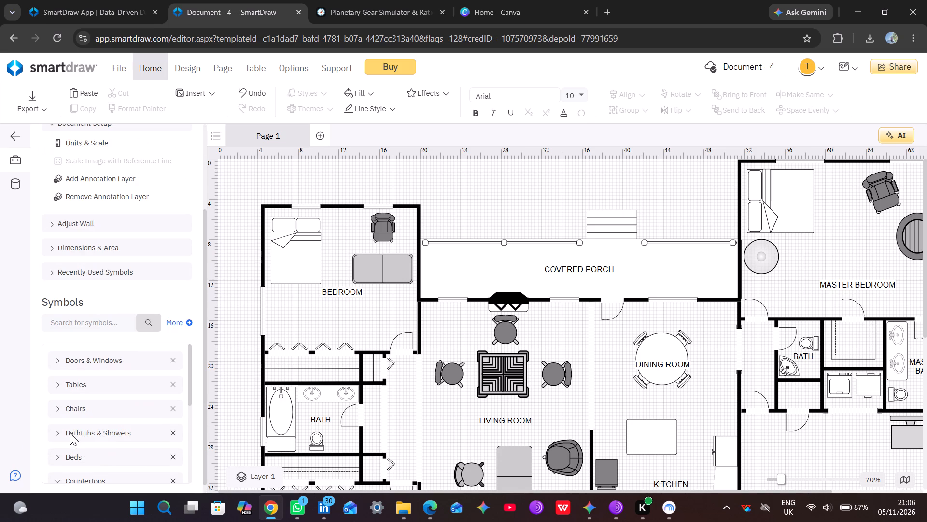
click(56, 456)
click(56, 456)
scroll(56, 455, down, 2)
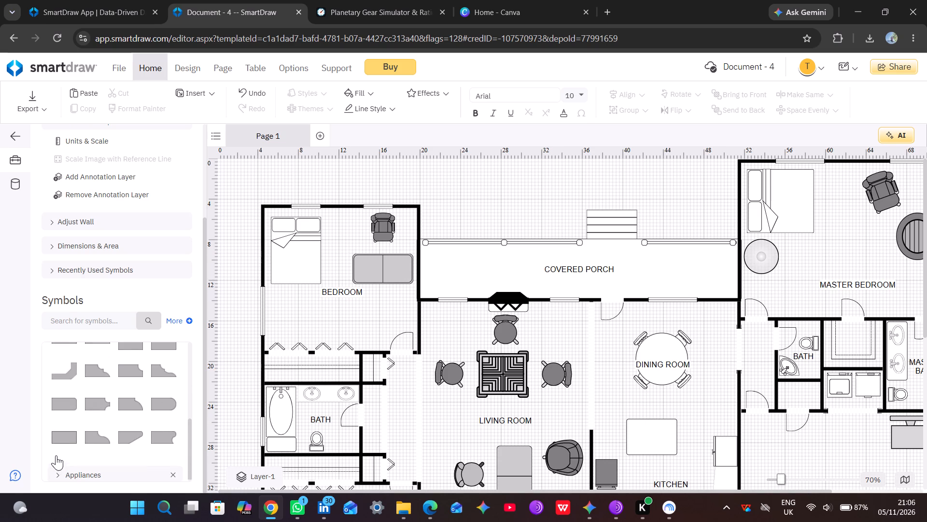
scroll(56, 455, up, 1)
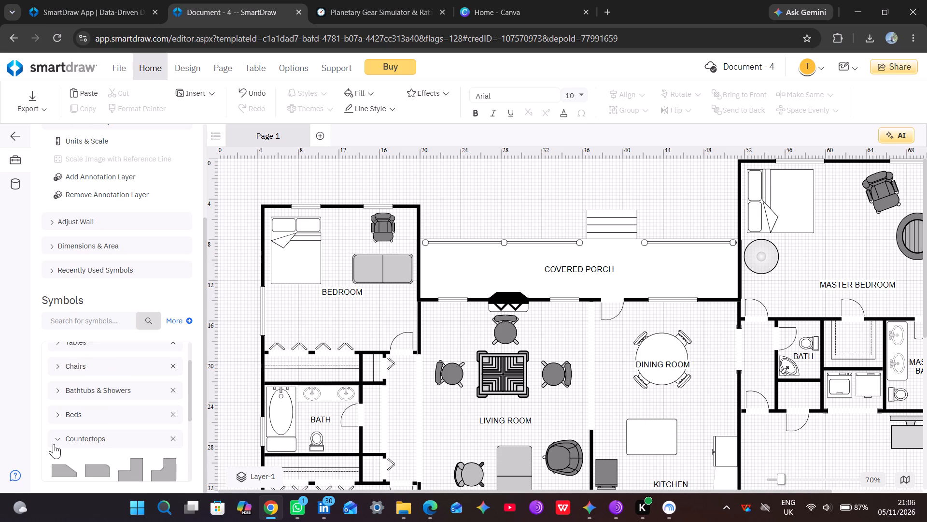
click(54, 444)
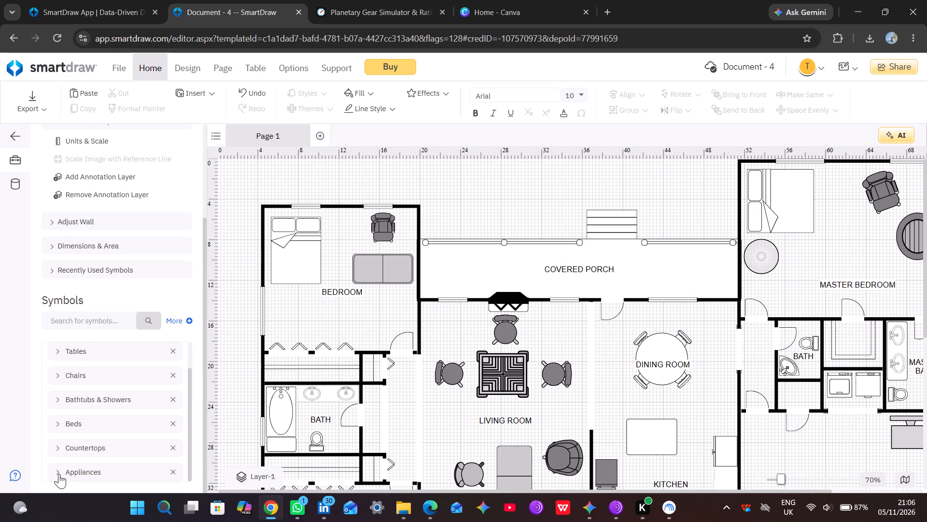
Place a 4' by 3' Freezer Chest in the dining room corner between the porch wall and the master bedroom wall.
click(59, 474)
scroll(65, 452, down, 2)
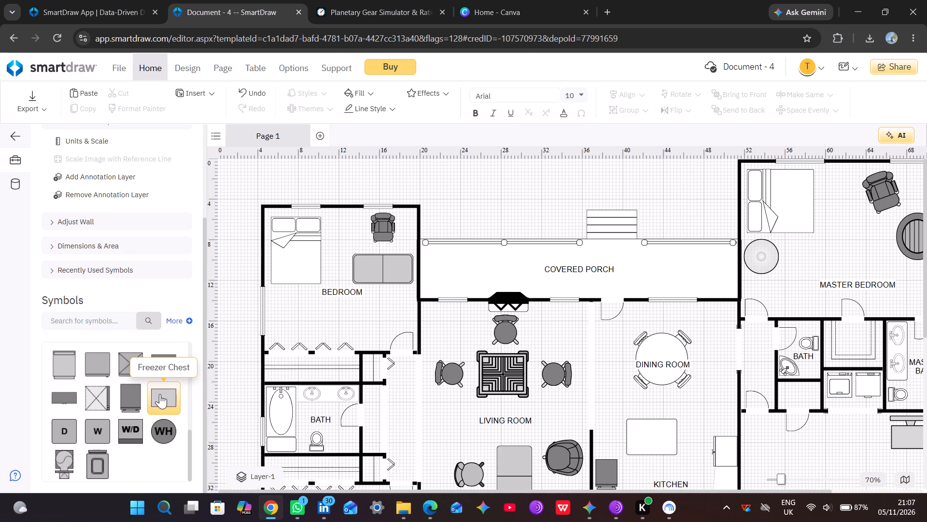
drag(160, 394, 205, 396)
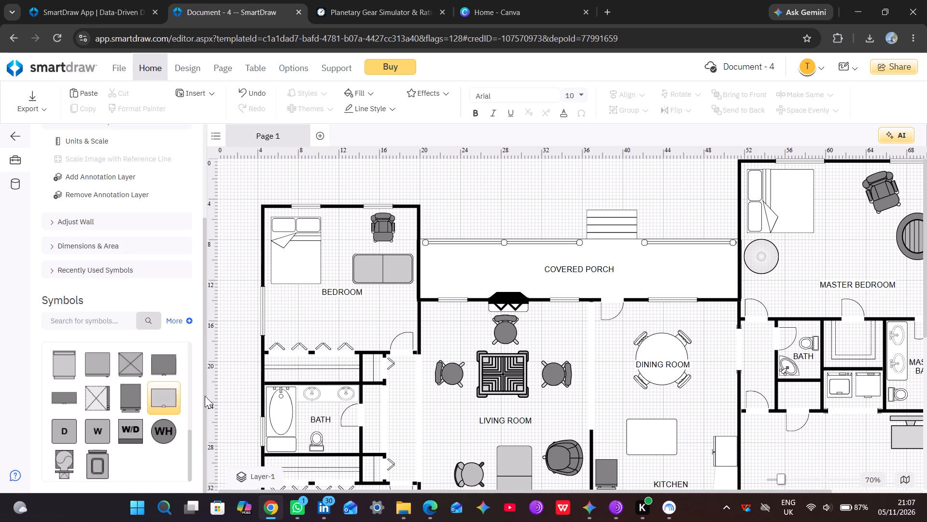
drag(205, 396, 711, 318)
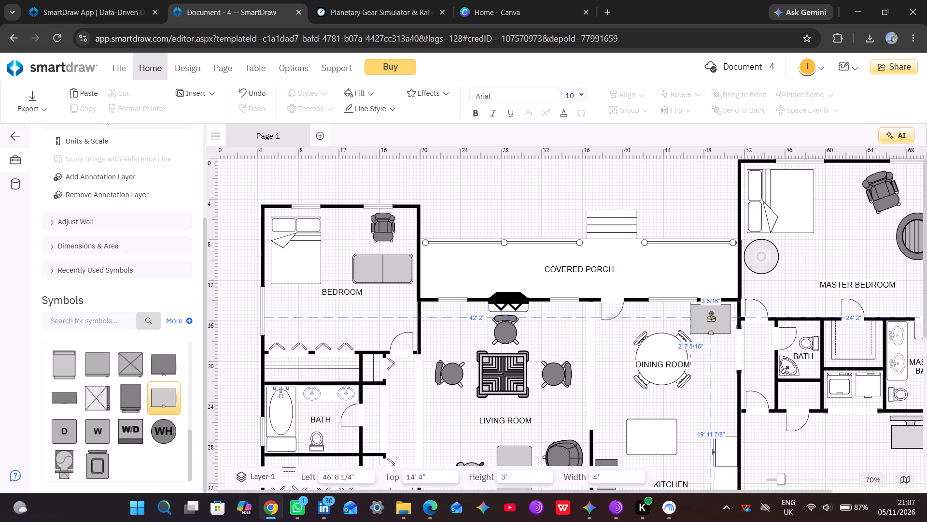
drag(711, 318, 715, 318)
Shift the DINING ROOM label to about 40' 4" left, 20' 1" top, and centre the round table set around it.
drag(667, 362, 666, 362)
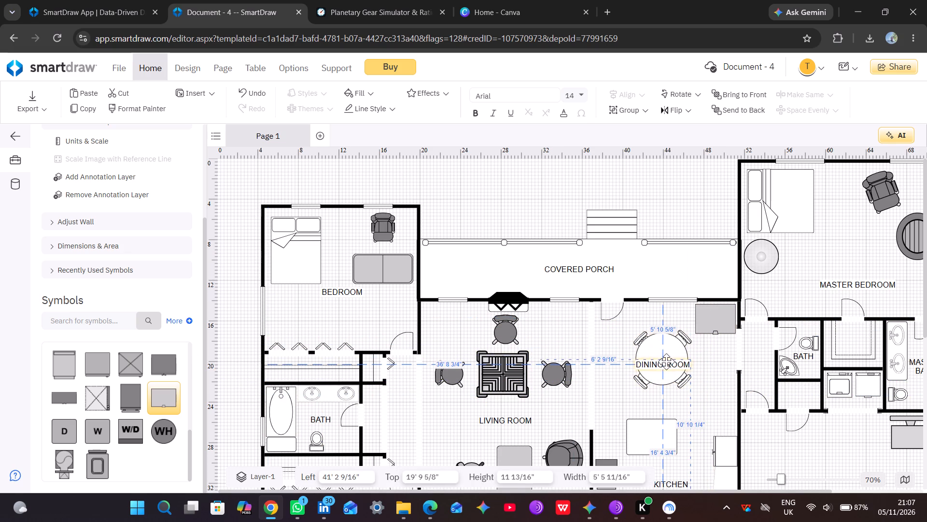
drag(666, 362, 659, 366)
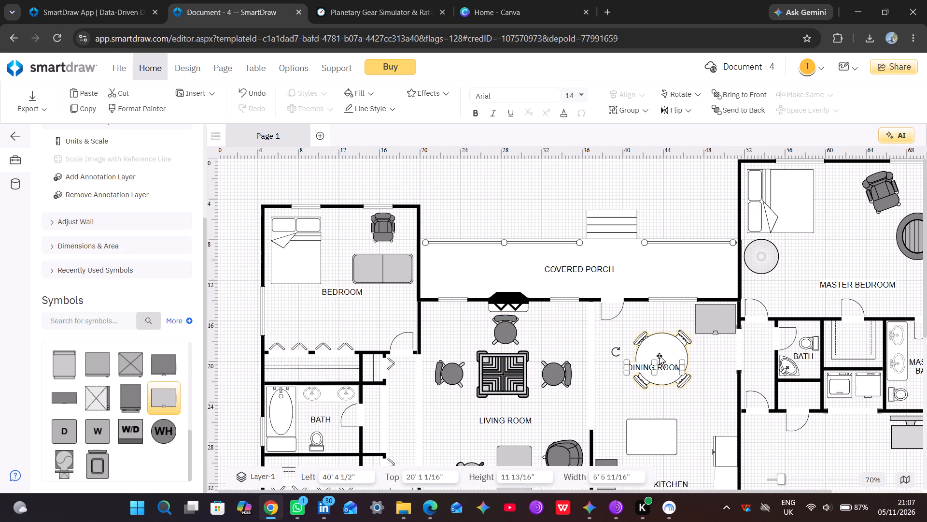
drag(659, 353, 652, 356)
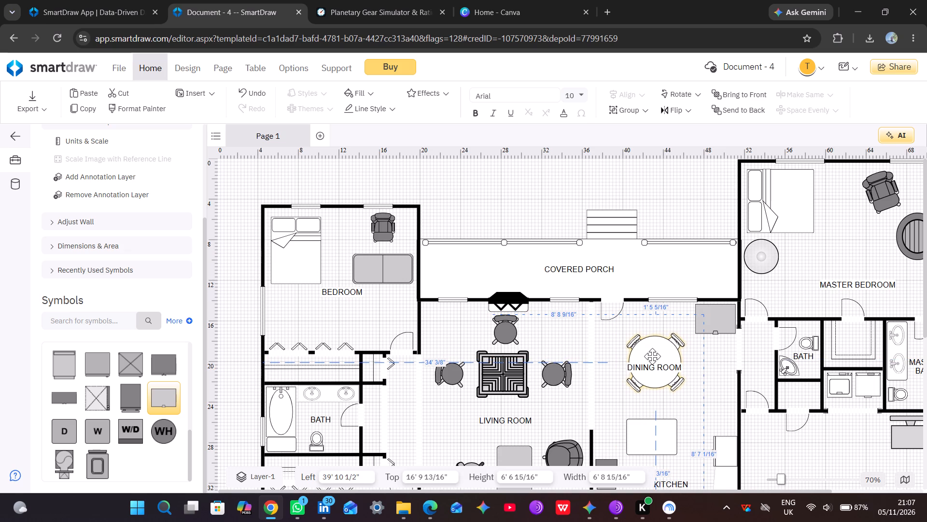
drag(652, 356, 652, 360)
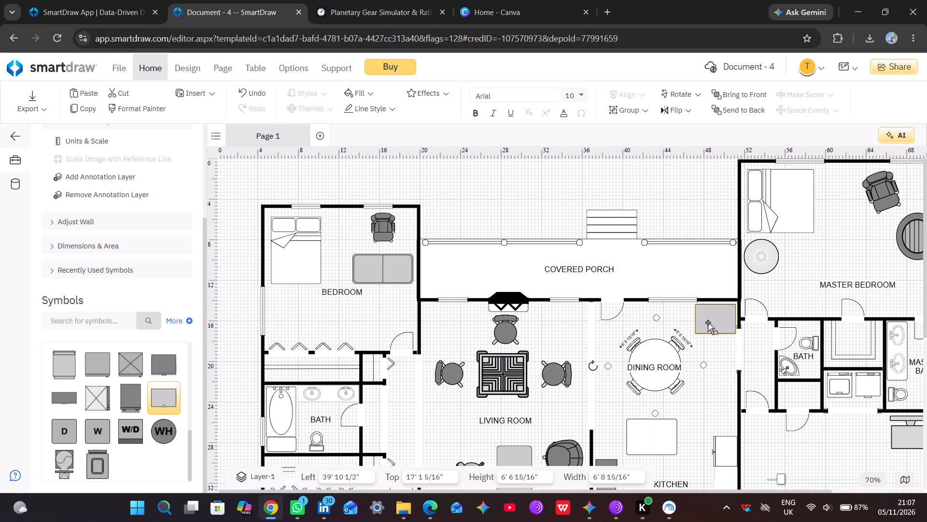
click(708, 322)
click(699, 272)
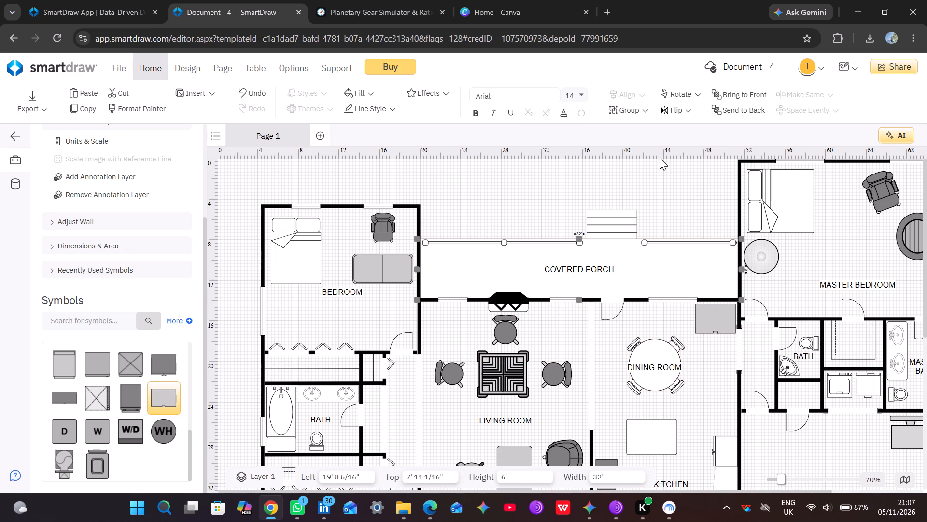
click(661, 188)
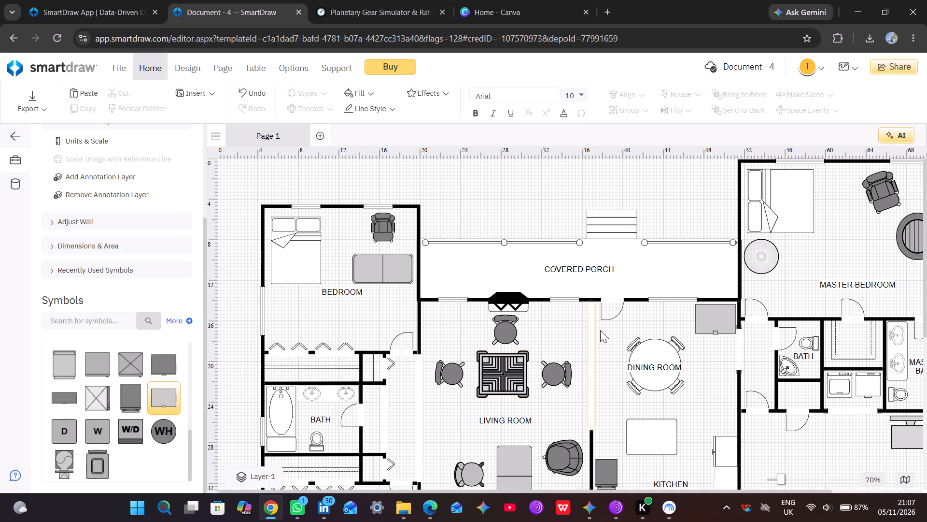
Place a Dumpster/Trash Can outside the house beyond the garage, at about 85' left and 50' 4" top.
scroll(602, 330, down, 1)
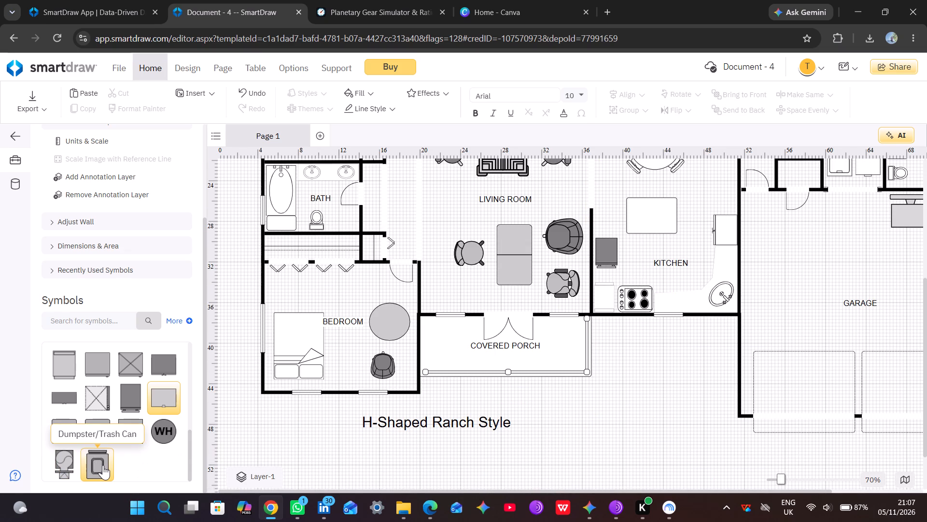
drag(103, 465, 659, 446)
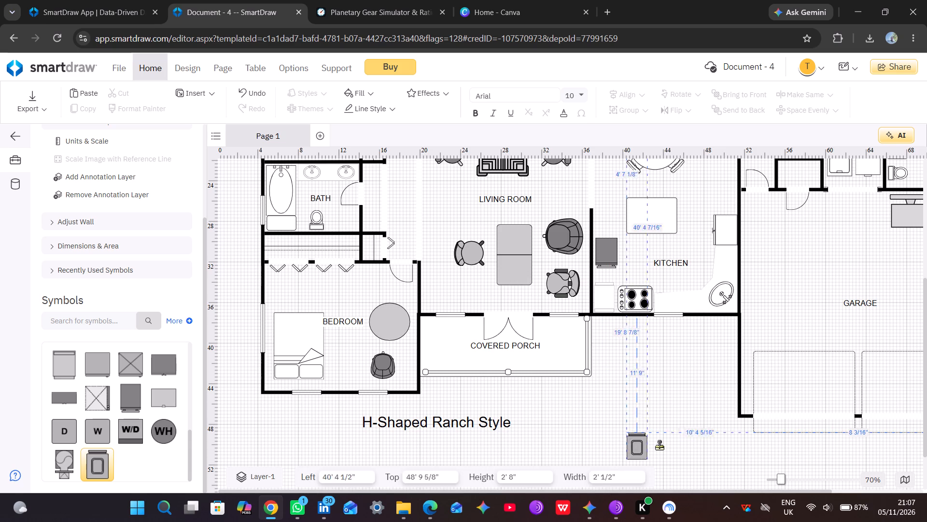
drag(659, 446, 681, 437)
scroll(687, 371, down, 3)
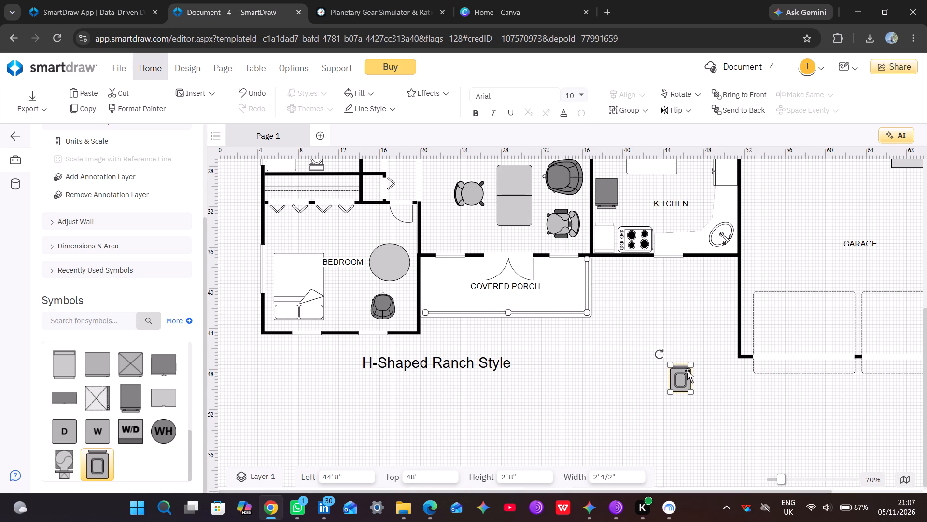
scroll(687, 371, down, 4)
drag(681, 373, 265, 403)
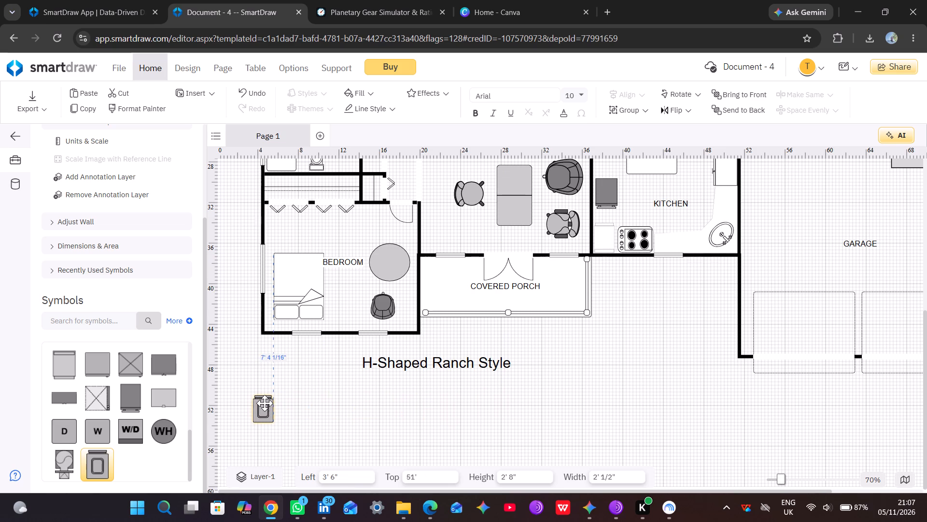
drag(265, 403, 926, 415)
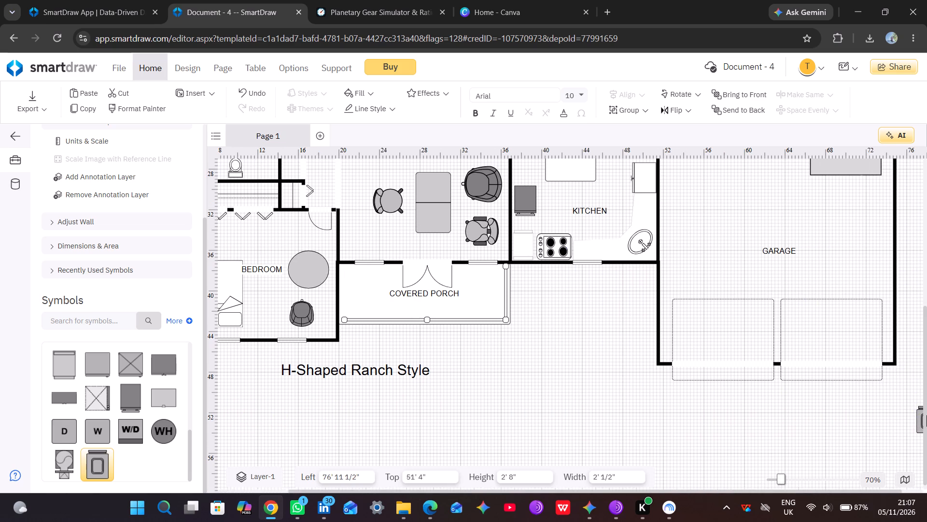
drag(926, 415, 830, 437)
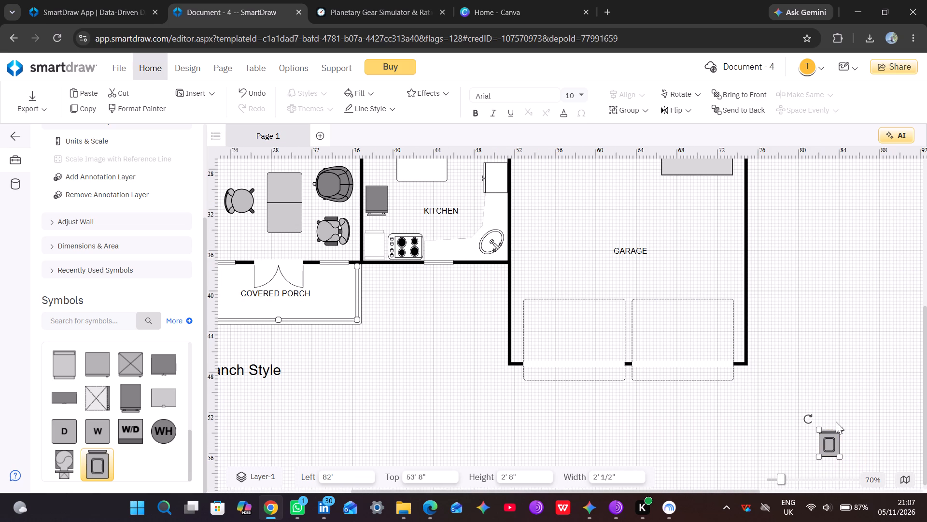
click(836, 421)
drag(824, 446, 856, 414)
Rotate the trash can outside the garage a quarter turn and enlarge it to about 5' 3" high by 4' wide.
drag(838, 387, 841, 397)
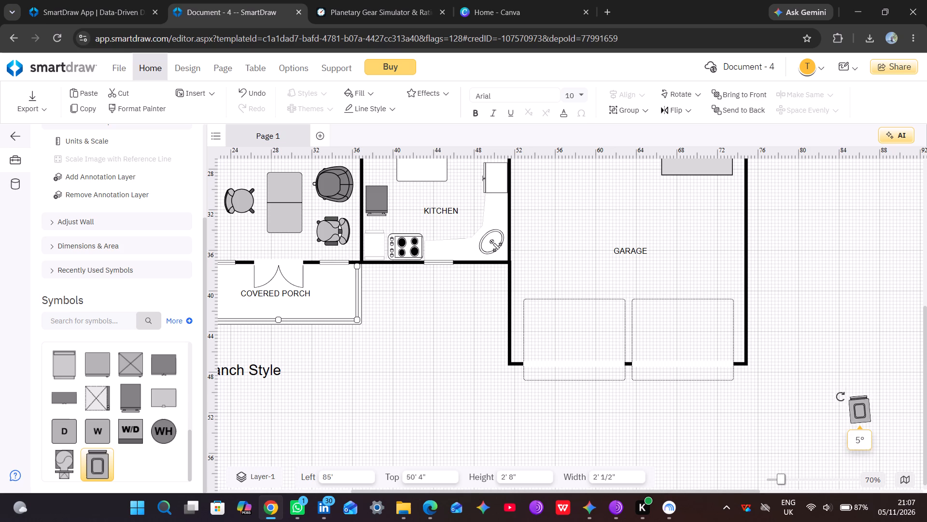
drag(841, 397, 833, 431)
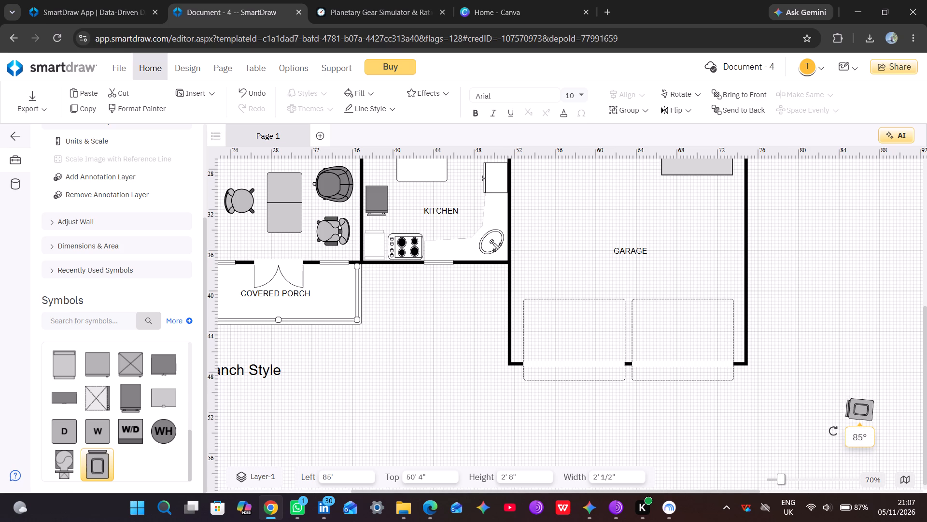
drag(833, 431, 834, 435)
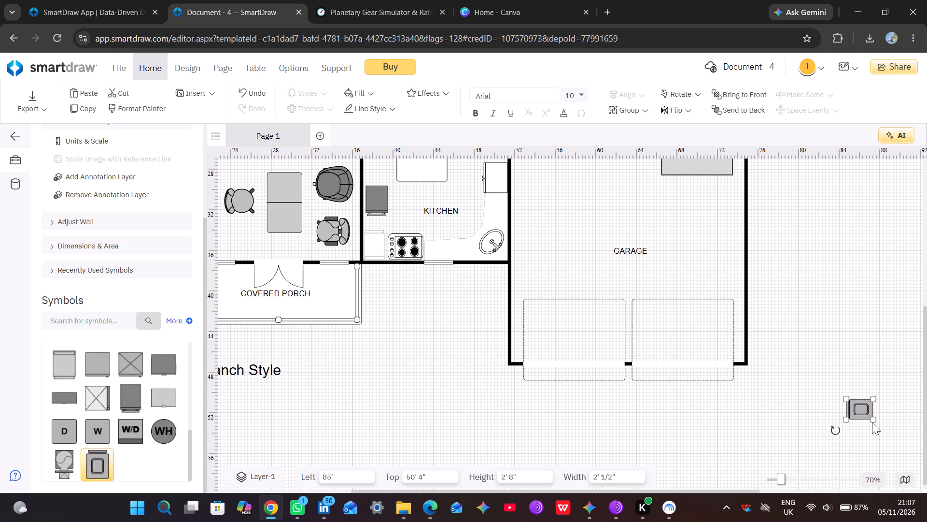
drag(872, 420, 885, 441)
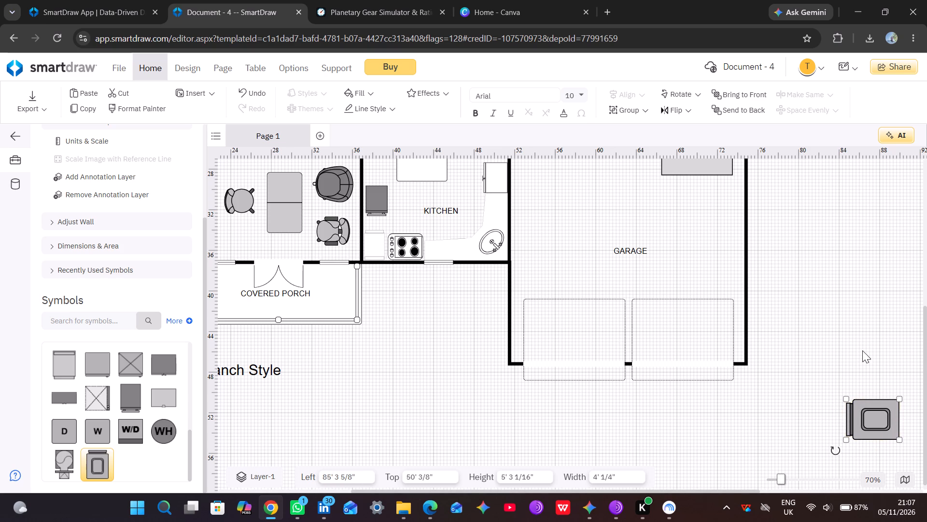
click(862, 350)
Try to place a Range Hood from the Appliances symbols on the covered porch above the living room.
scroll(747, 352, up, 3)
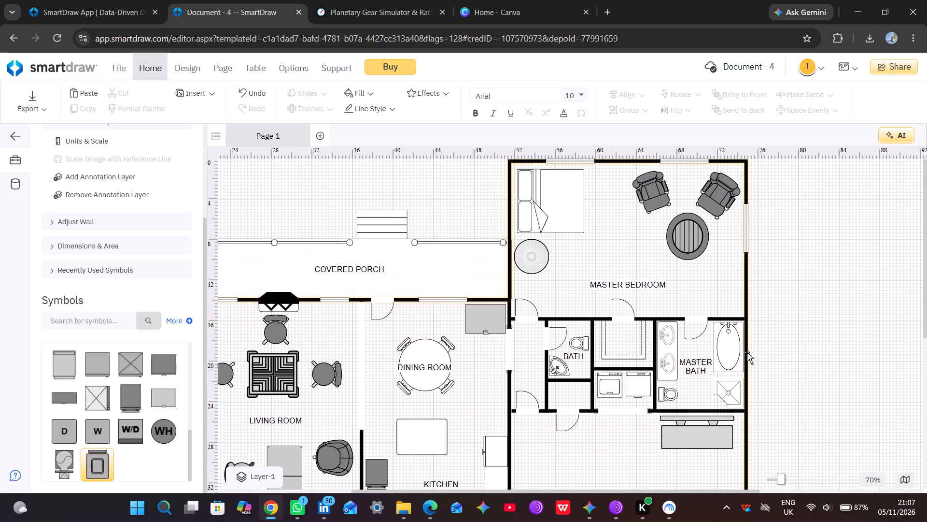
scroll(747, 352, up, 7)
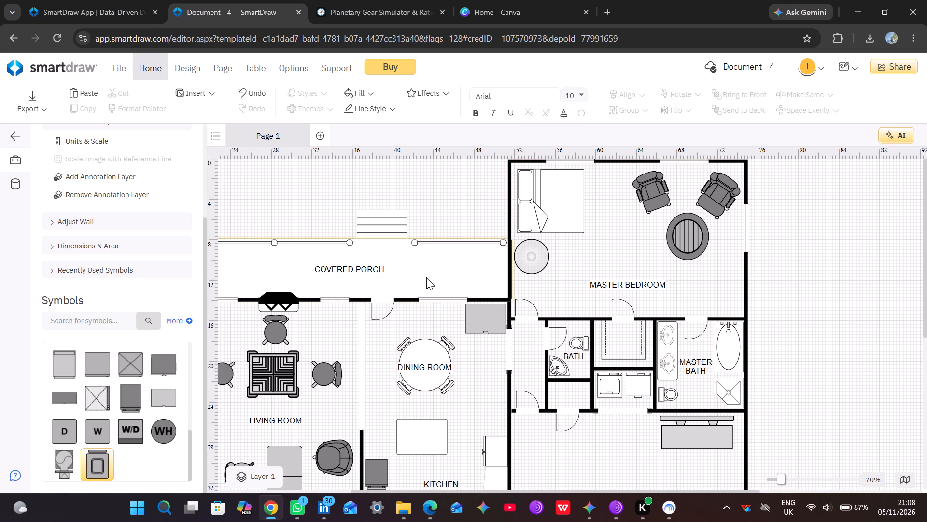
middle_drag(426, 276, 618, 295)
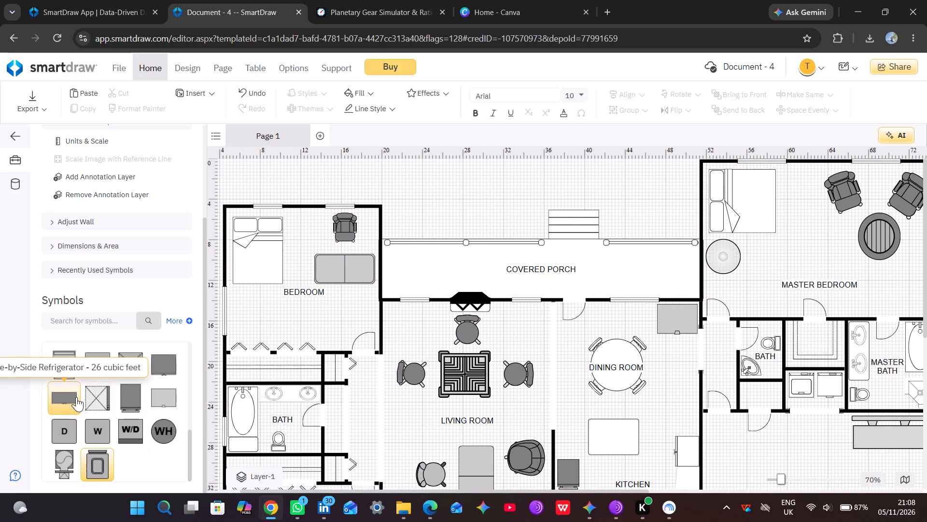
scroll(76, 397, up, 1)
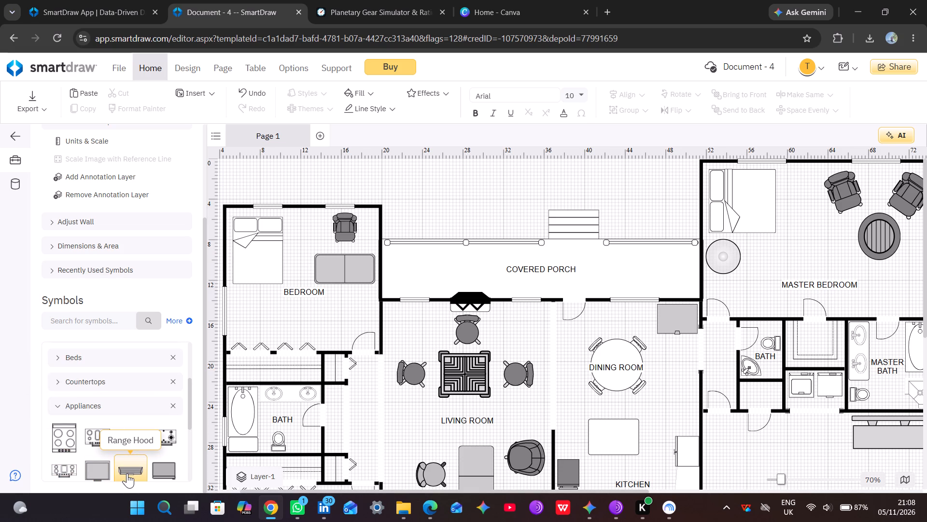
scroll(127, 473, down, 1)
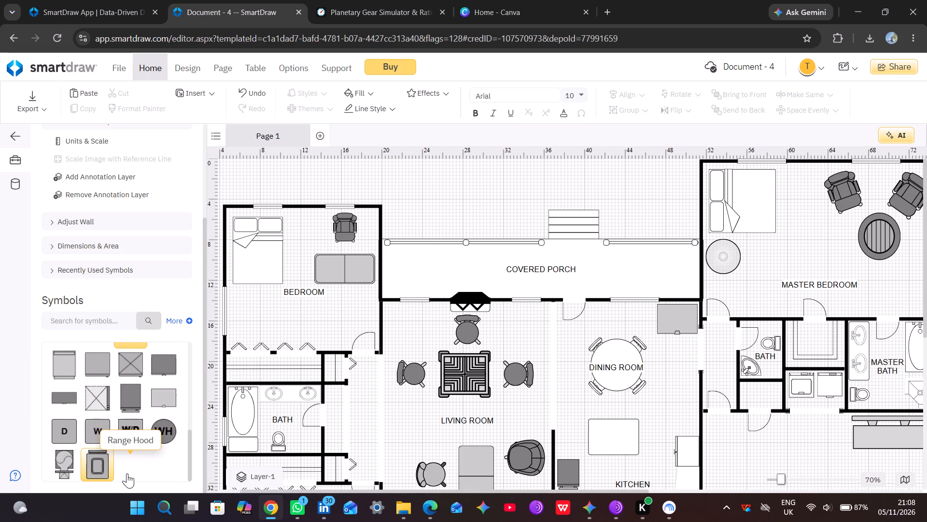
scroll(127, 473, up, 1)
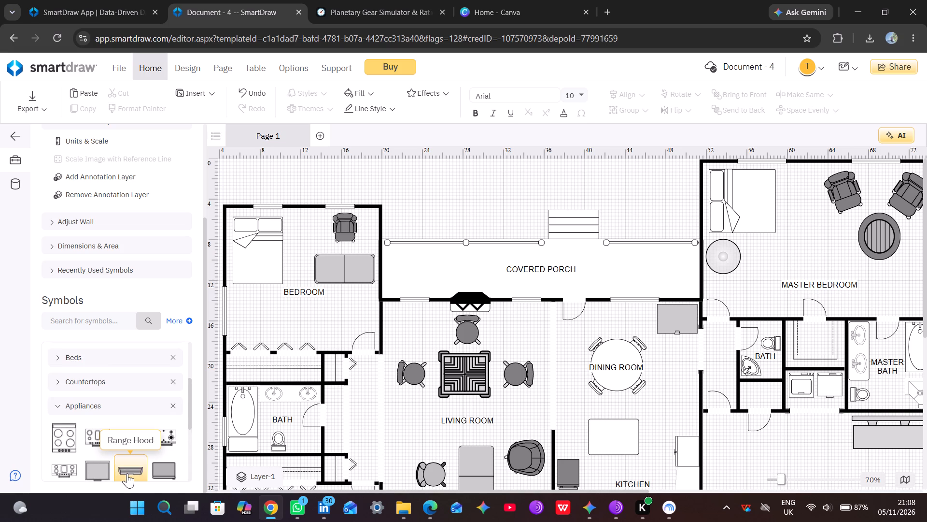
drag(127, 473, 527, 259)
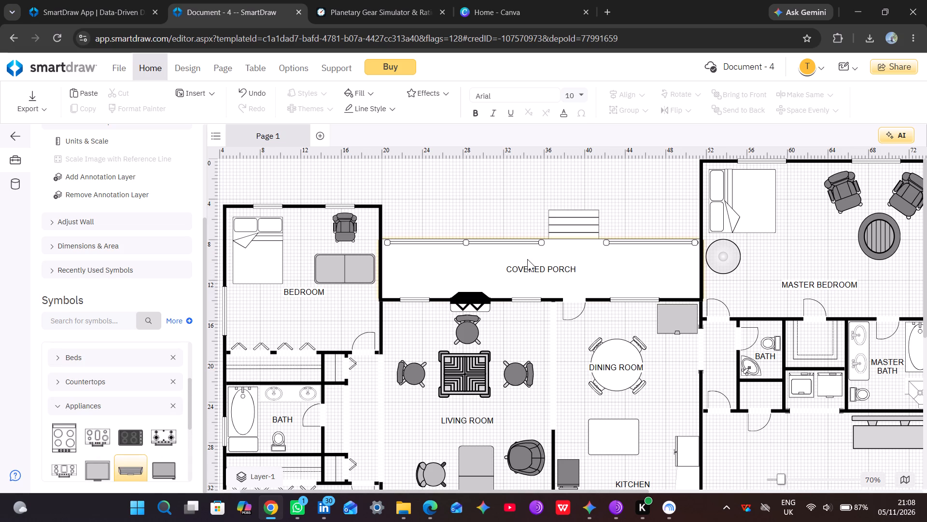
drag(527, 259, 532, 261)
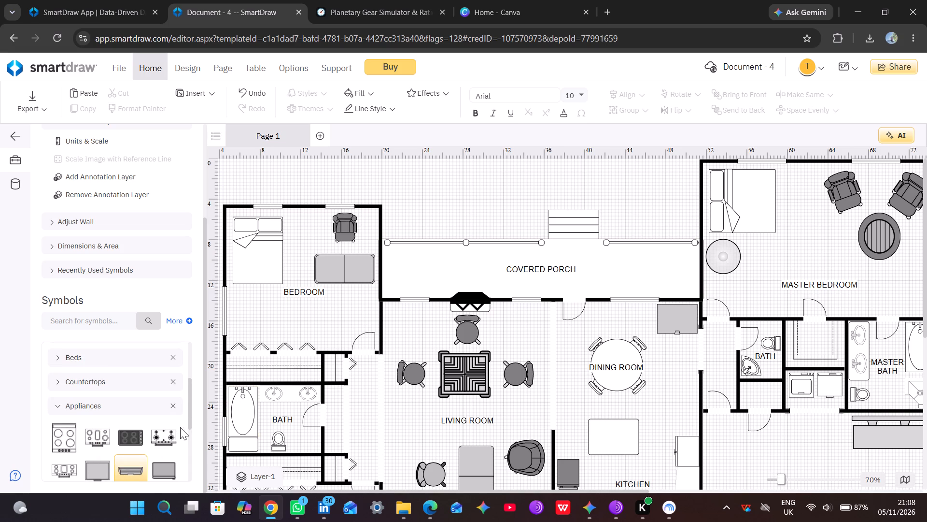
Place a 2' 4" by 3' 7" Laundry Chute on the upper covered porch, at about 22' 8" left and 8' 9" top.
scroll(165, 438, down, 1)
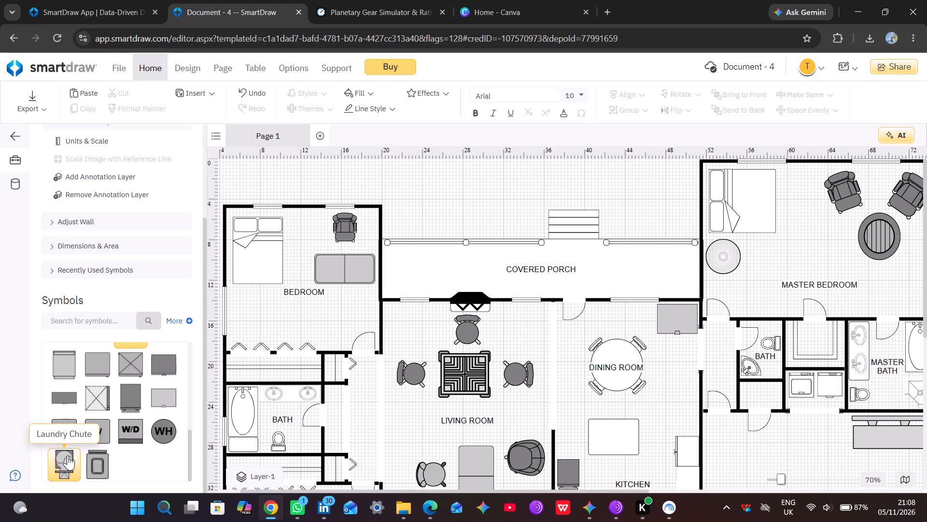
middle_drag(475, 426, 556, 213)
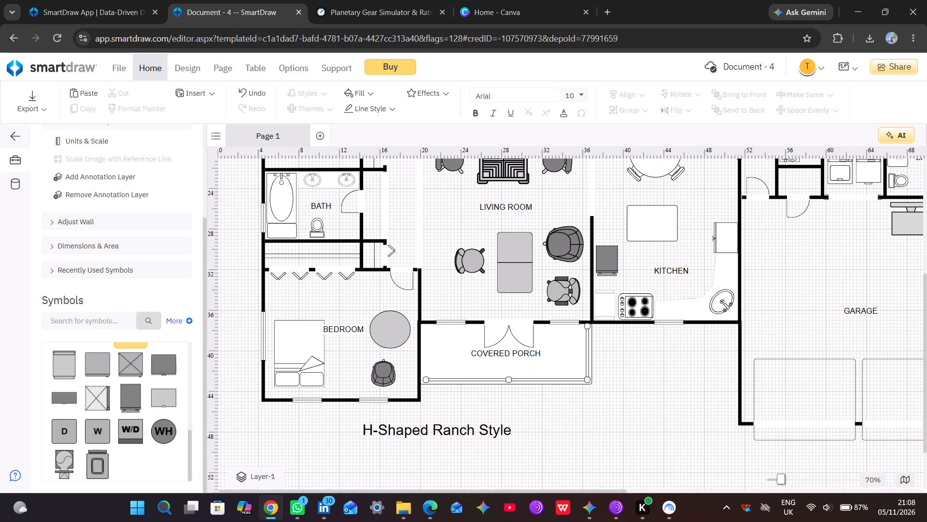
middle_drag(556, 213, 567, 521)
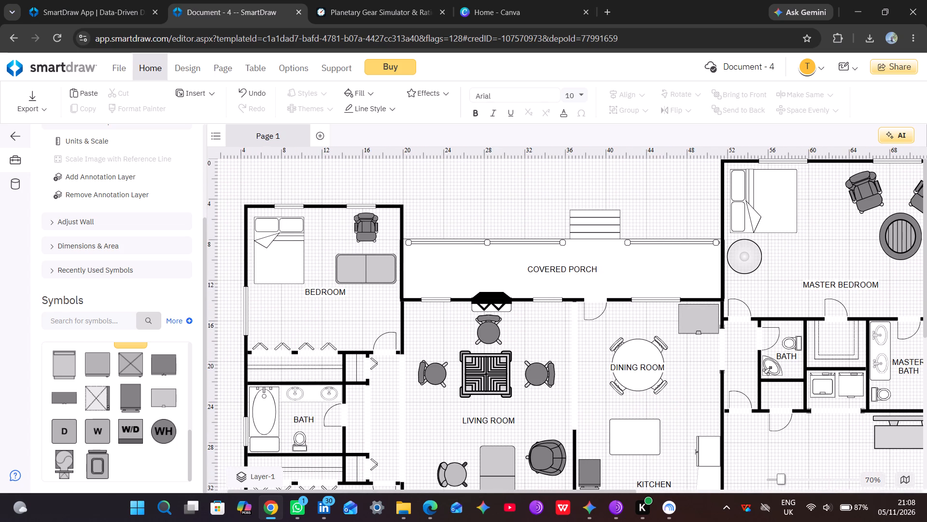
drag(57, 464, 80, 424)
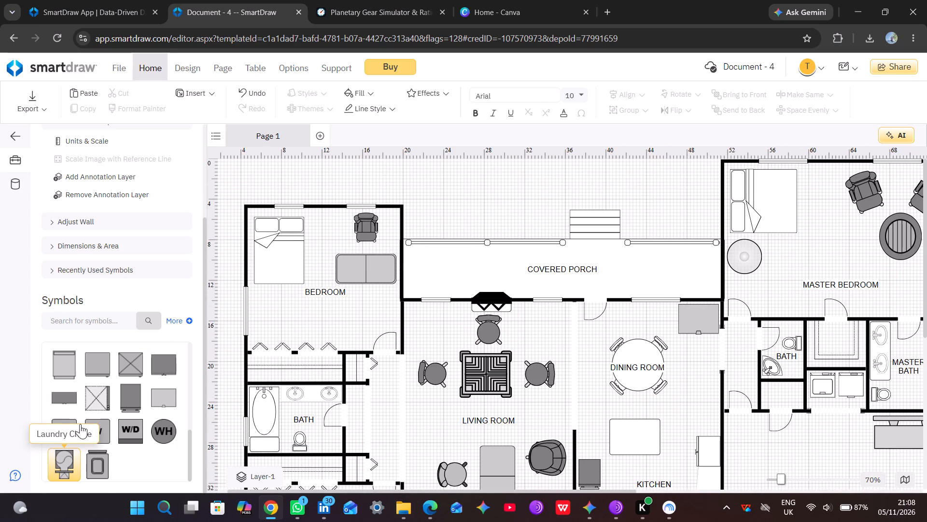
drag(80, 424, 447, 279)
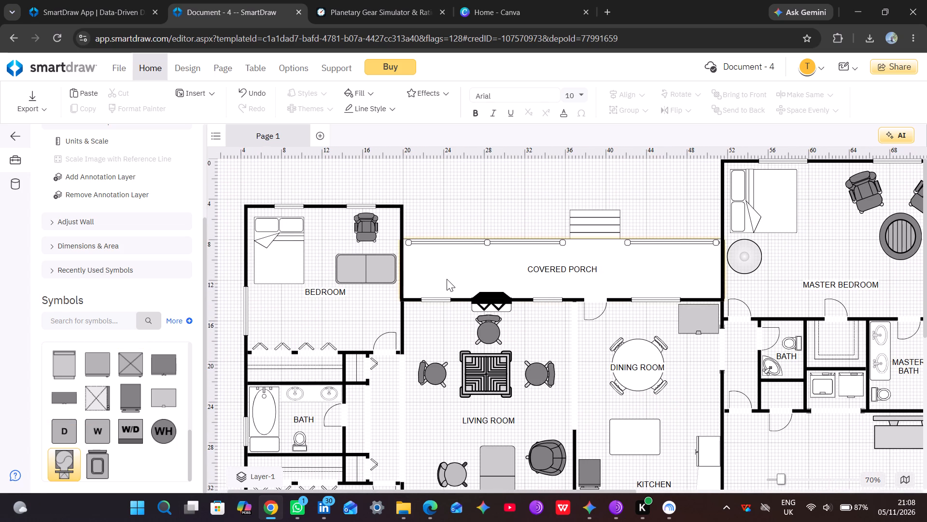
drag(447, 279, 446, 285)
click(68, 465)
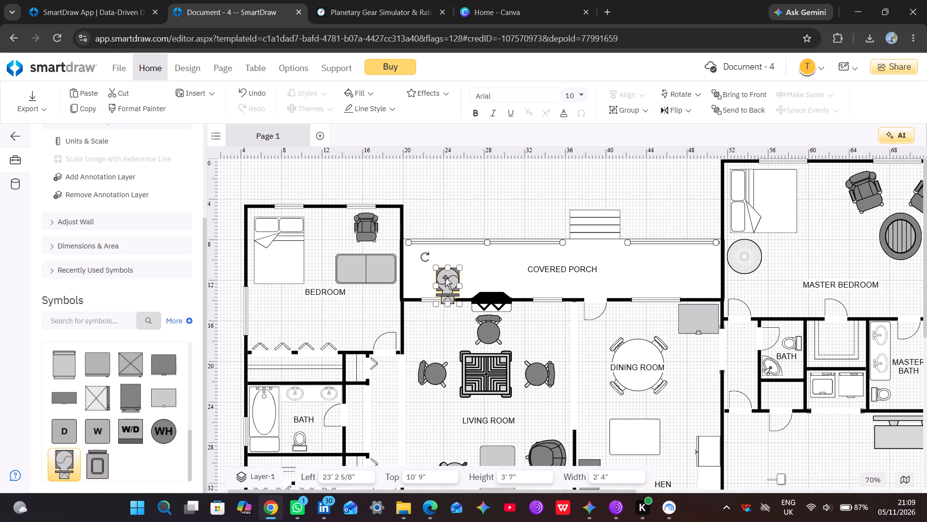
drag(447, 277, 442, 262)
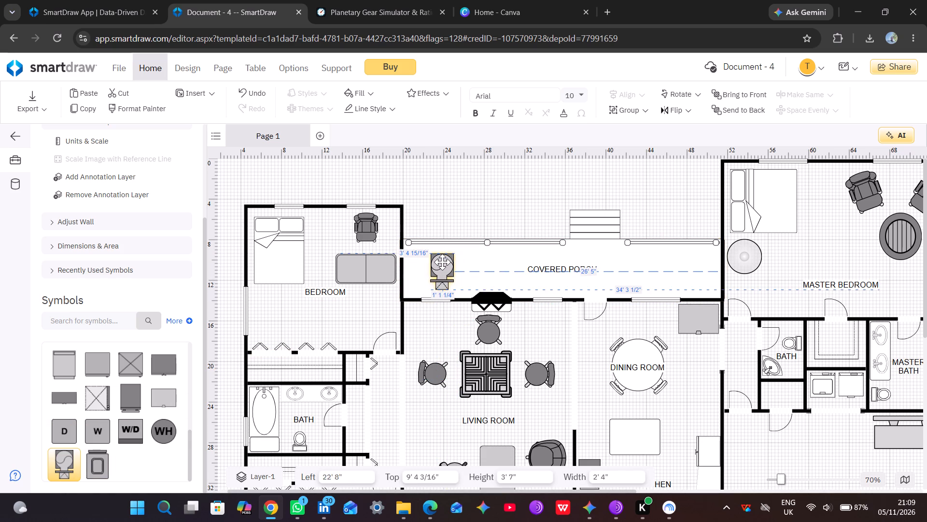
drag(442, 262, 440, 257)
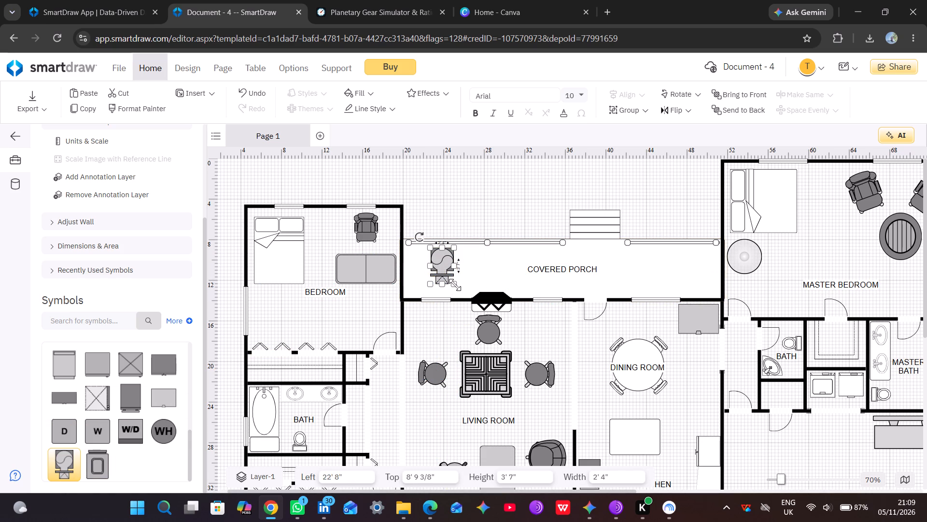
Rotate the Laundry Chute a quarter turn and move it beside the porch's bedroom wall, at about 20' 11" left and 9' top.
drag(421, 237, 467, 245)
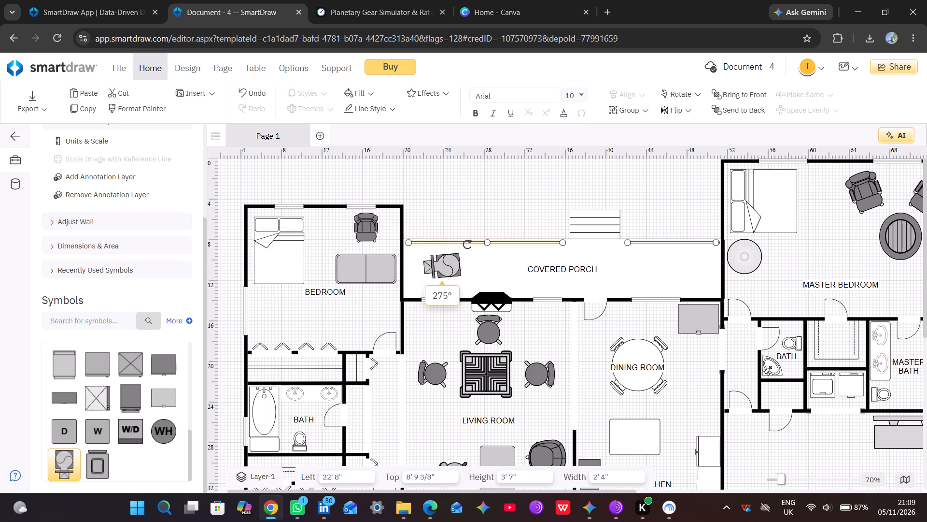
drag(467, 245, 470, 244)
drag(443, 261, 443, 262)
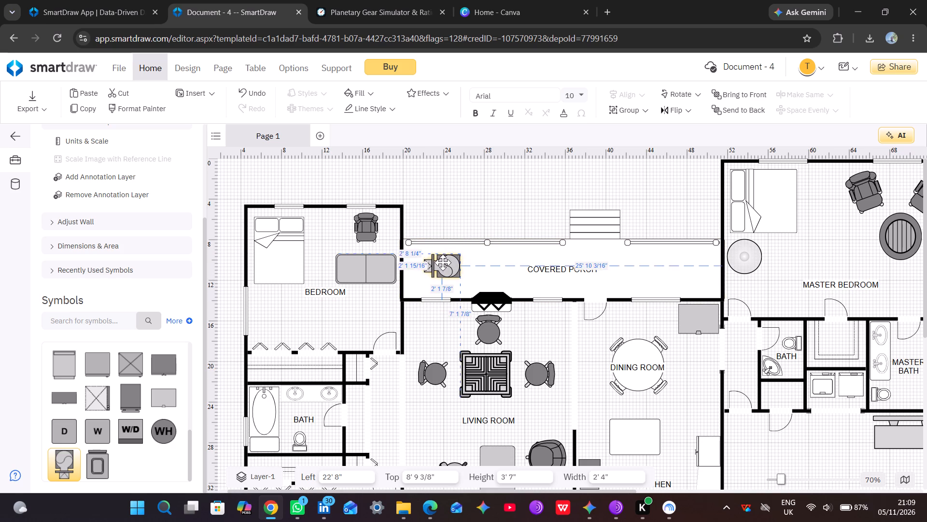
drag(443, 262, 430, 264)
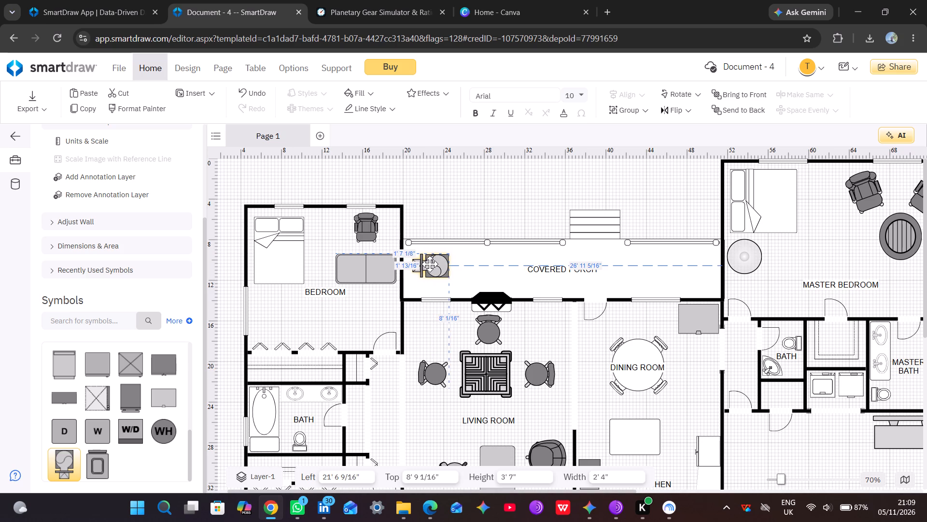
drag(430, 264, 424, 263)
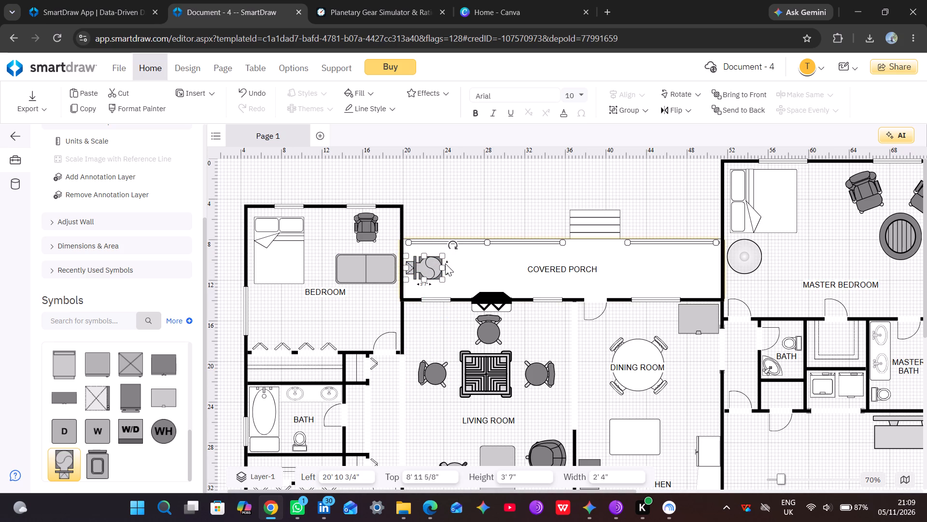
Enlarge the Laundry Chute on the upper covered porch to about 4' 9" high by 3' 8" wide, reaching the bedroom wall.
drag(444, 267, 449, 265)
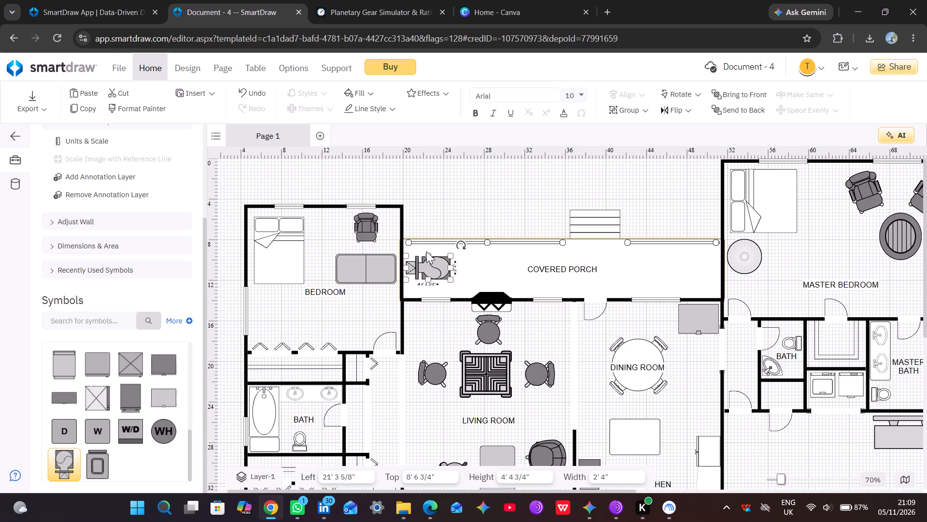
drag(426, 257, 425, 251)
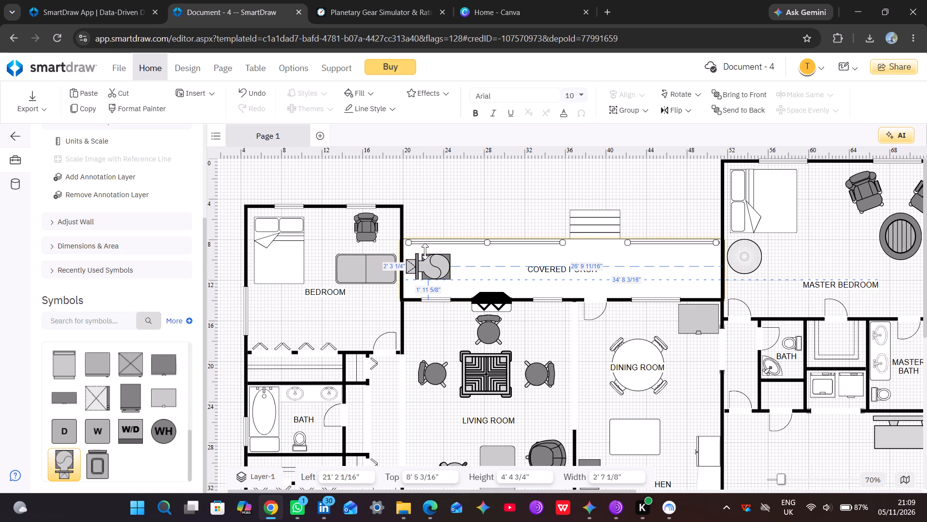
drag(425, 251, 425, 248)
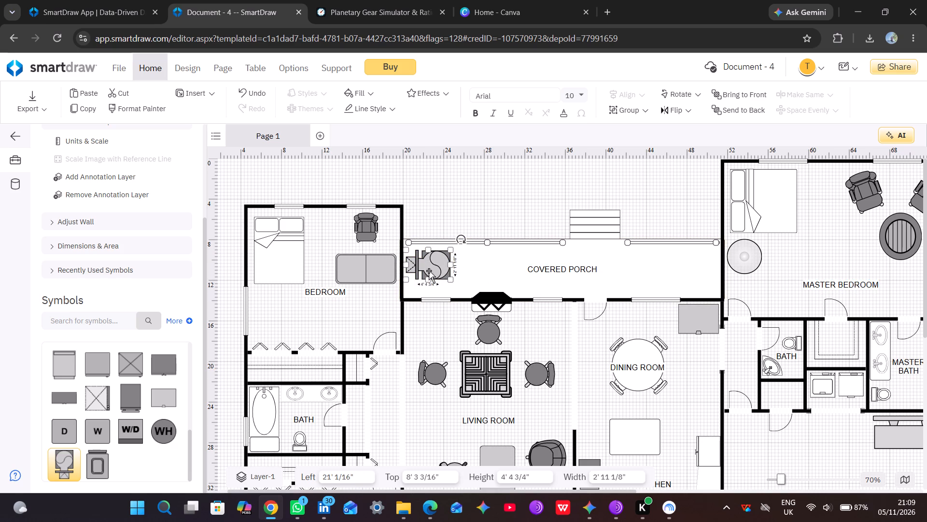
drag(408, 280, 405, 285)
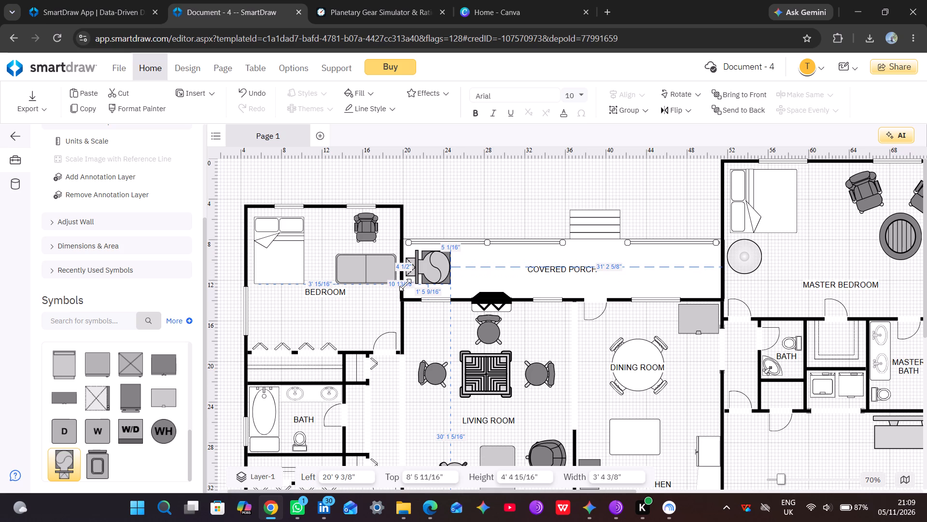
drag(405, 285, 404, 287)
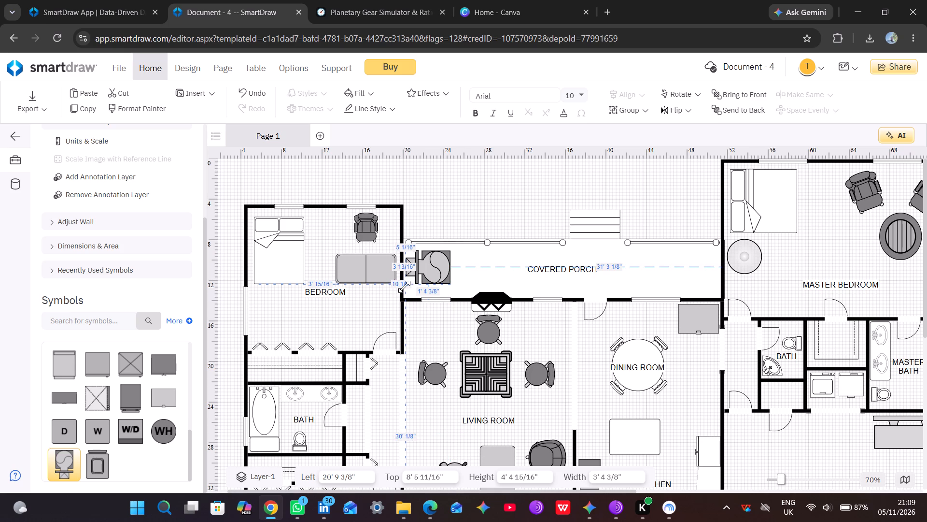
drag(404, 287, 402, 287)
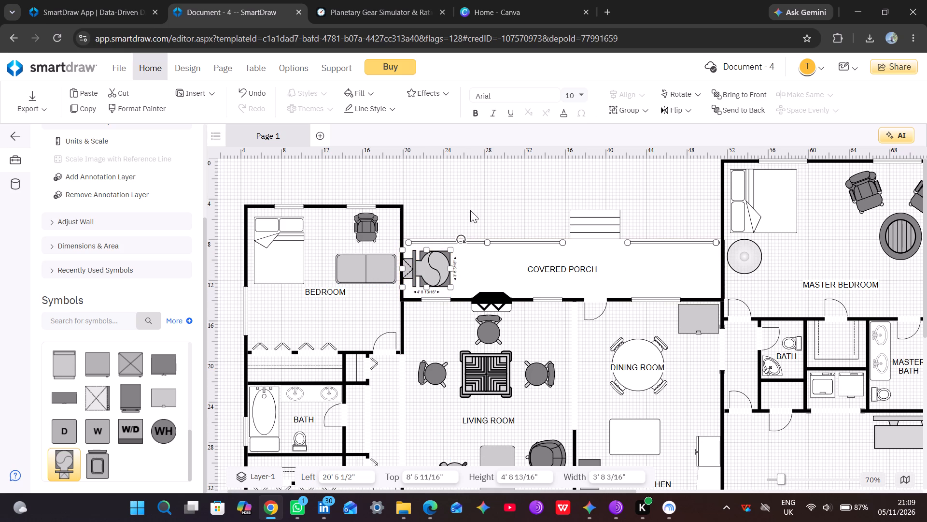
click(470, 209)
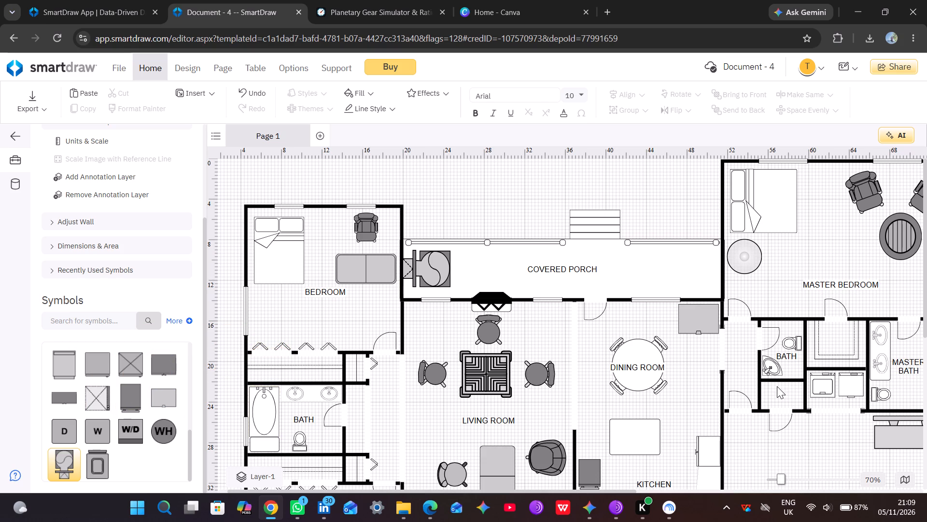
Examine the kitchen's items one by one: the refrigerator by the garage wall, corner counter, dark appliance by the living room and room label.
scroll(677, 373, down, 1)
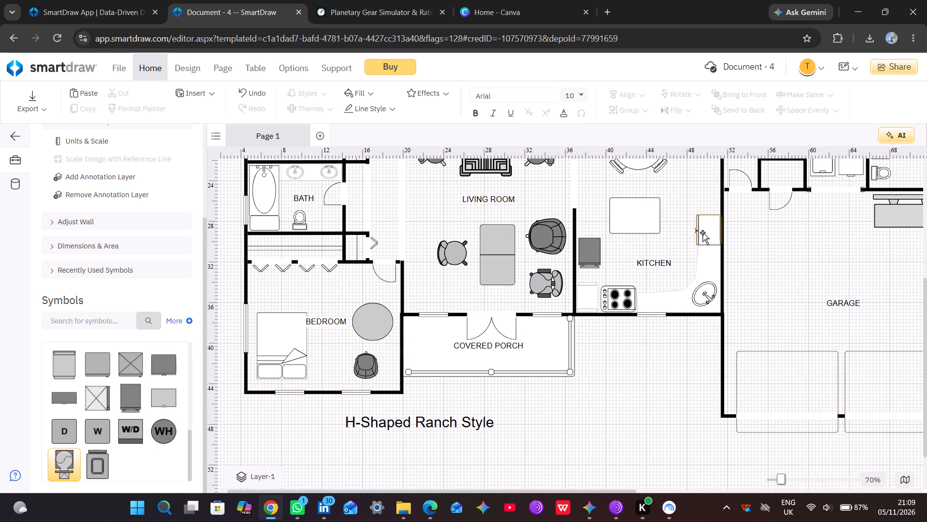
click(702, 232)
click(702, 232)
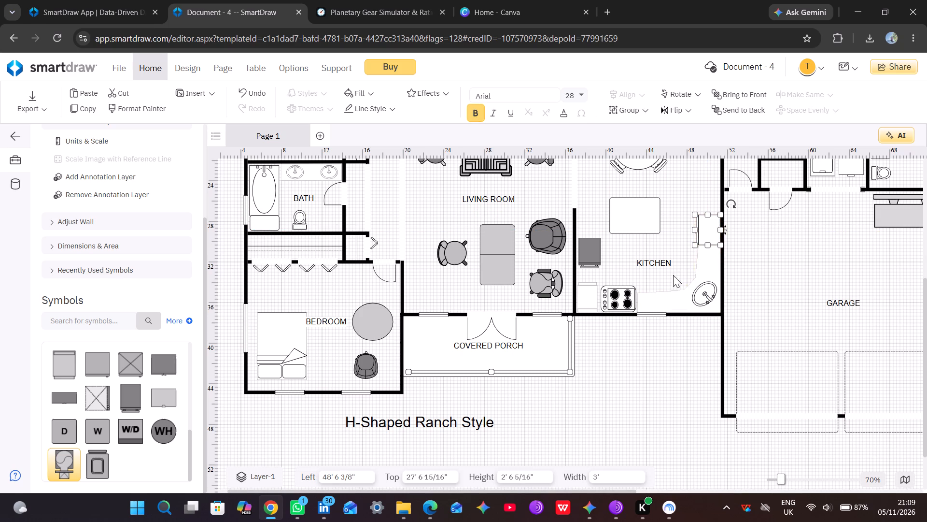
click(703, 257)
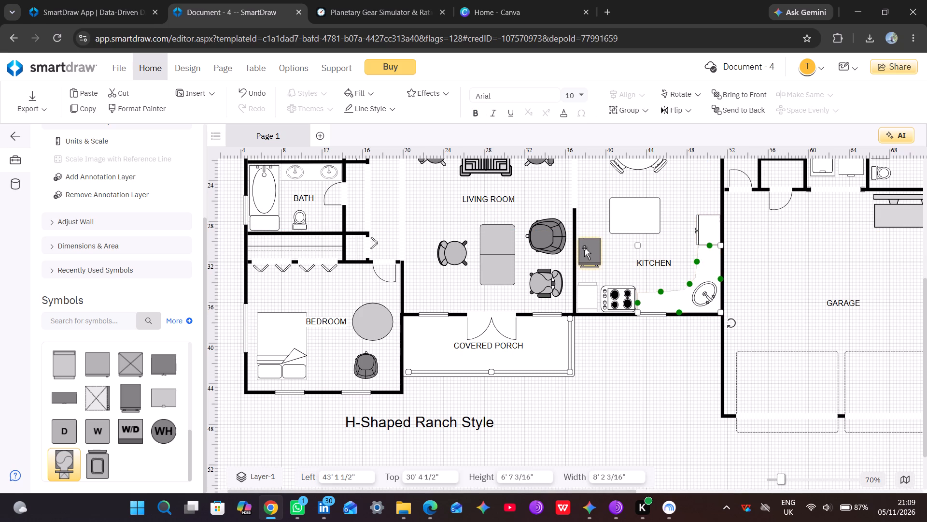
click(584, 247)
click(584, 247)
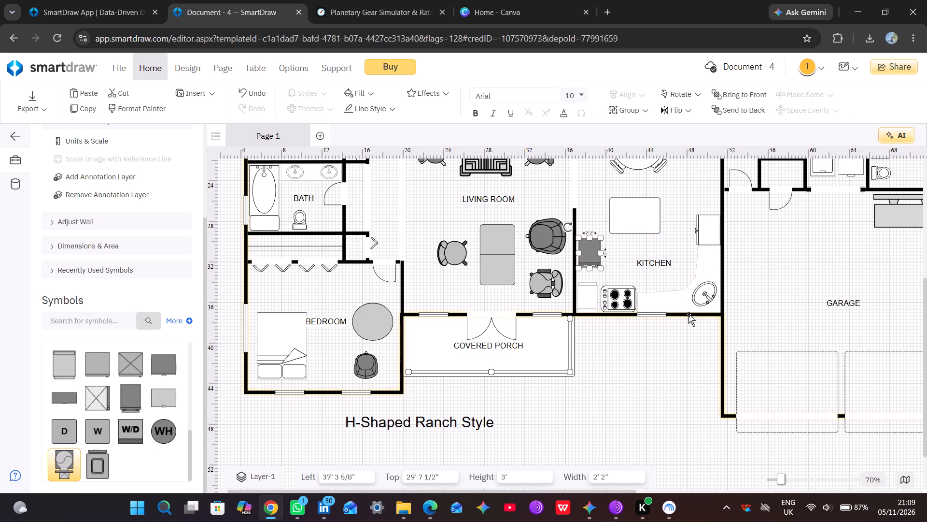
click(650, 259)
click(719, 225)
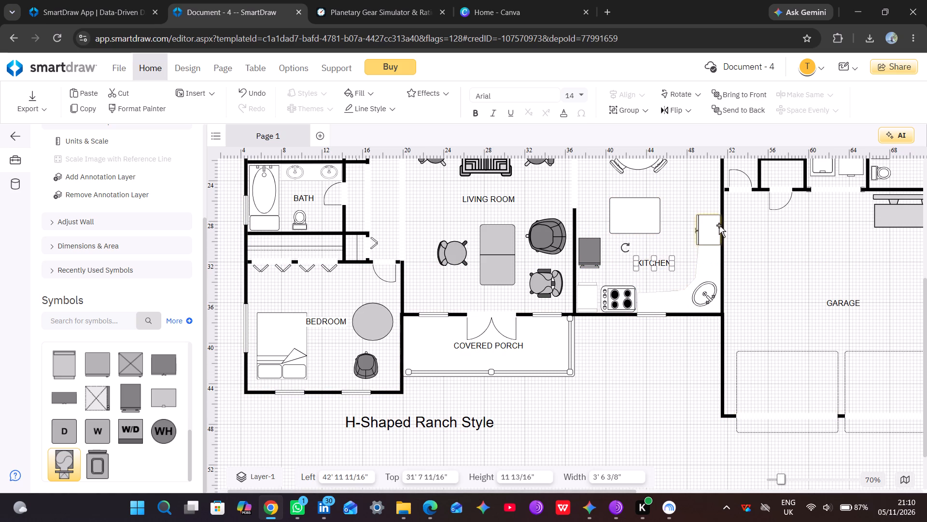
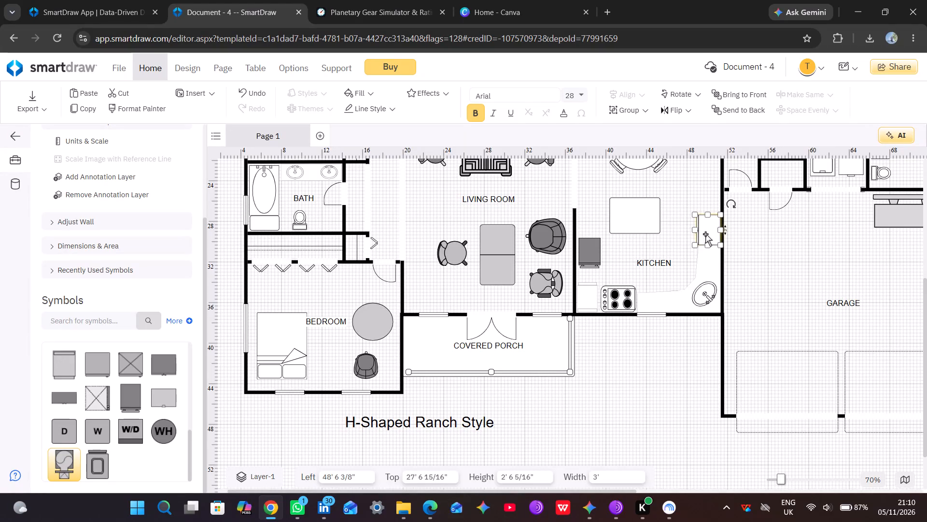
Move the kitchen refrigerator up along the garage wall to about 48' 6" left and 22' 9" top.
drag(705, 233, 707, 186)
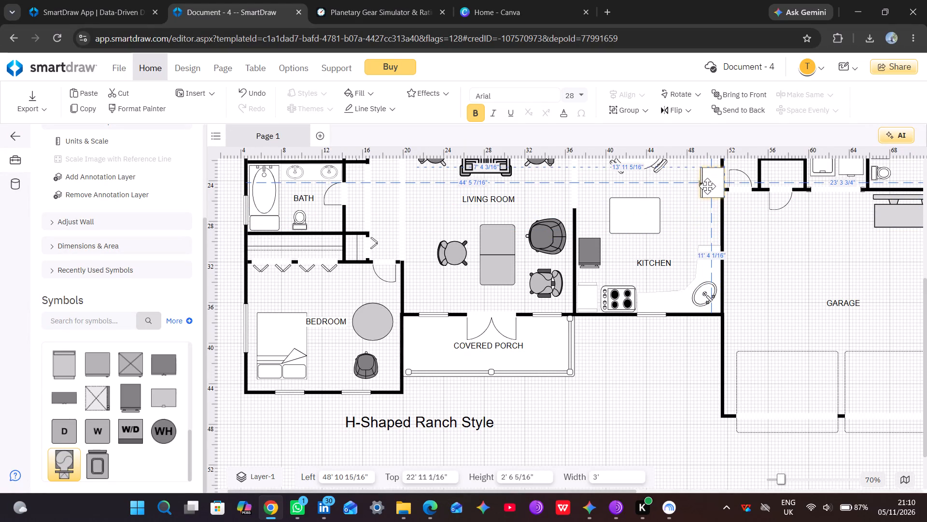
drag(707, 186, 707, 184)
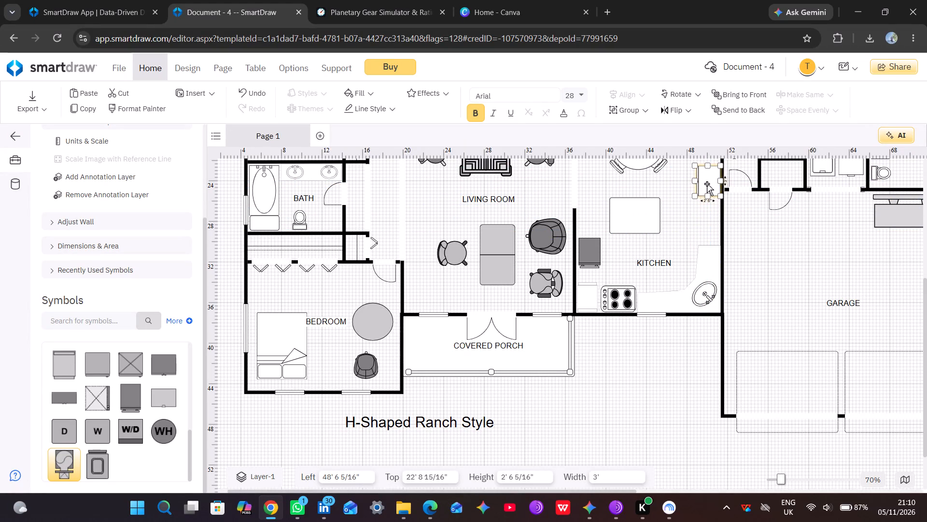
click(791, 235)
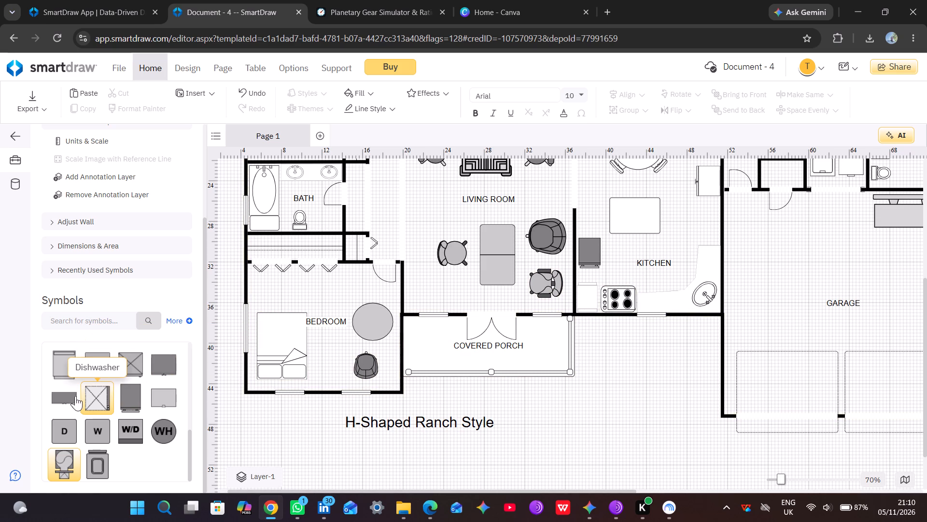
Place a Dishwasher below the refrigerator at about 48' 9" left and 26' 7" top, enlarged to about 3' high by 2' 7" wide.
drag(99, 390, 163, 381)
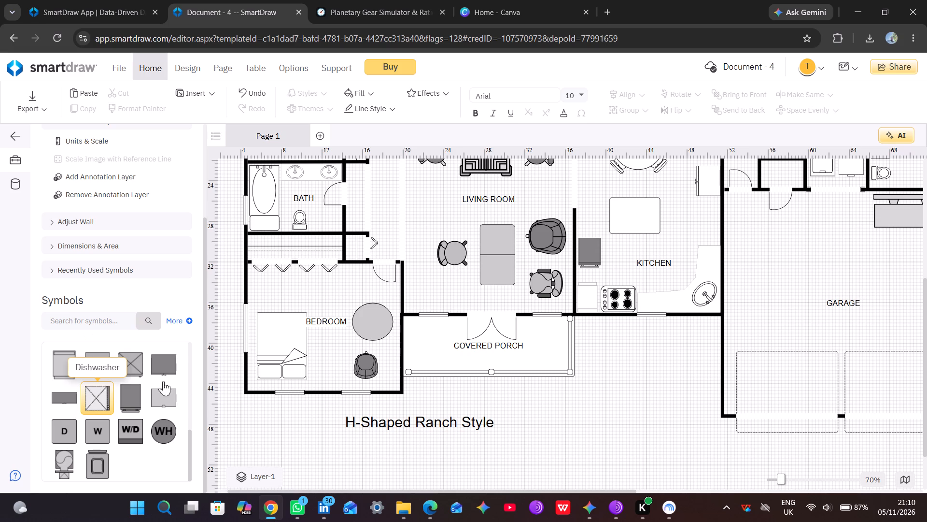
drag(163, 381, 697, 220)
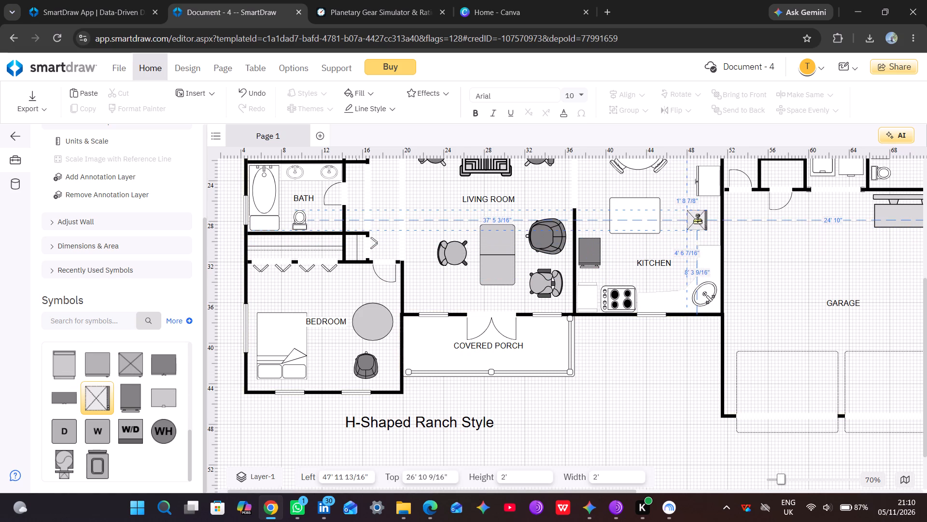
drag(697, 220, 705, 218)
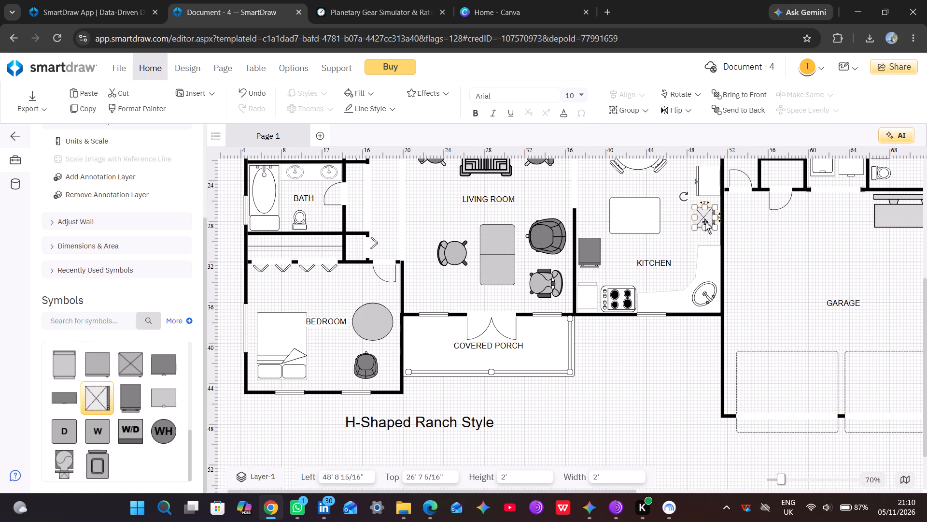
drag(706, 229, 706, 237)
drag(716, 224, 721, 223)
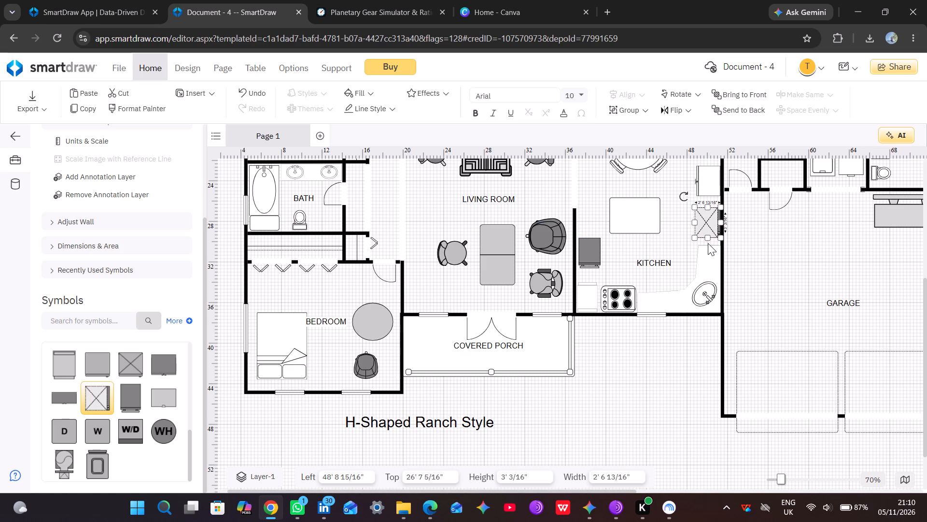
click(758, 237)
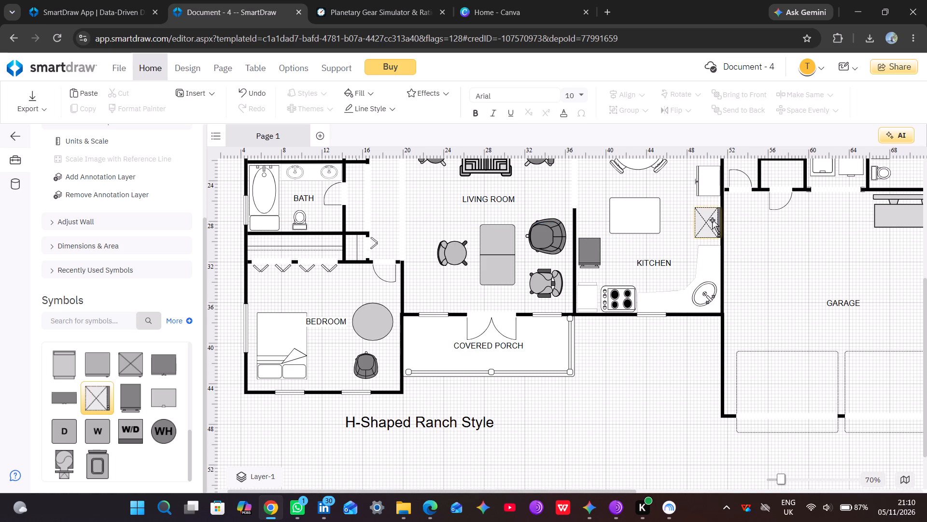
Resize the dishwasher to span from about 27' 5" top down to the corner counter, about 2' 11" high.
click(708, 179)
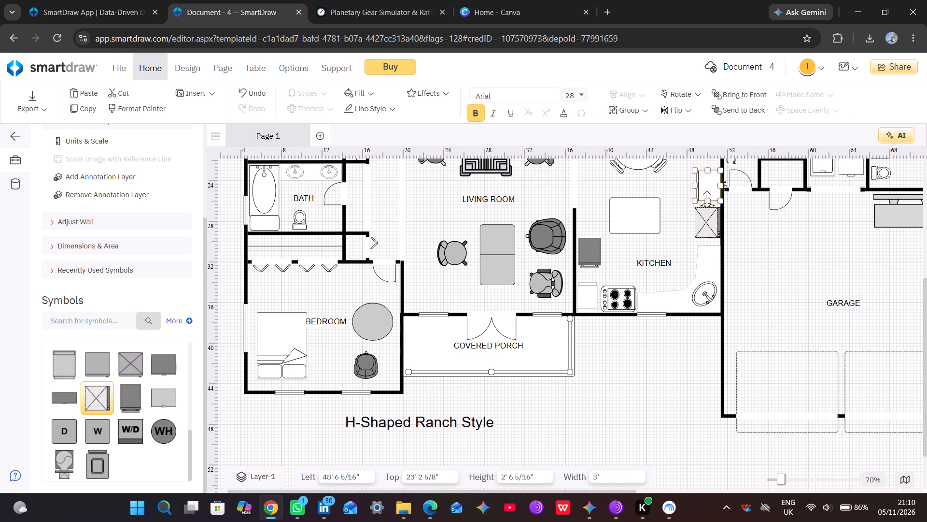
click(705, 226)
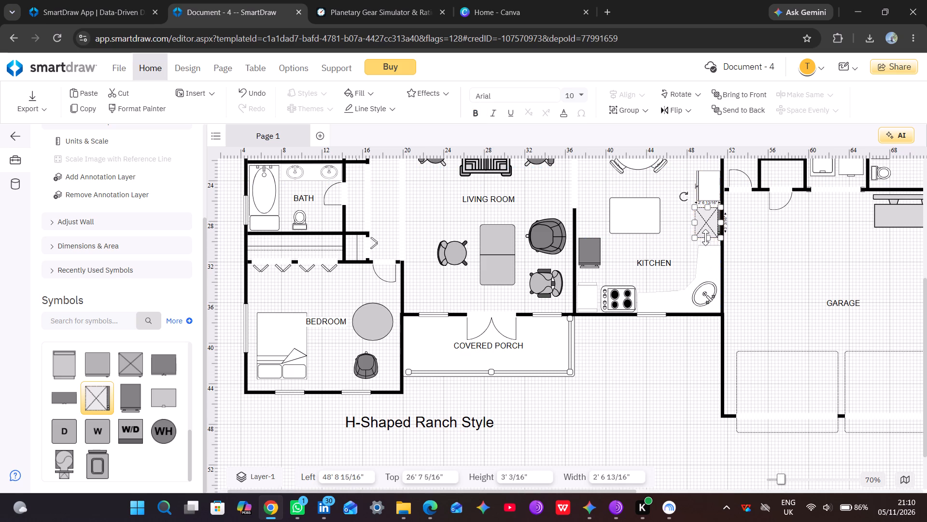
drag(705, 237, 711, 246)
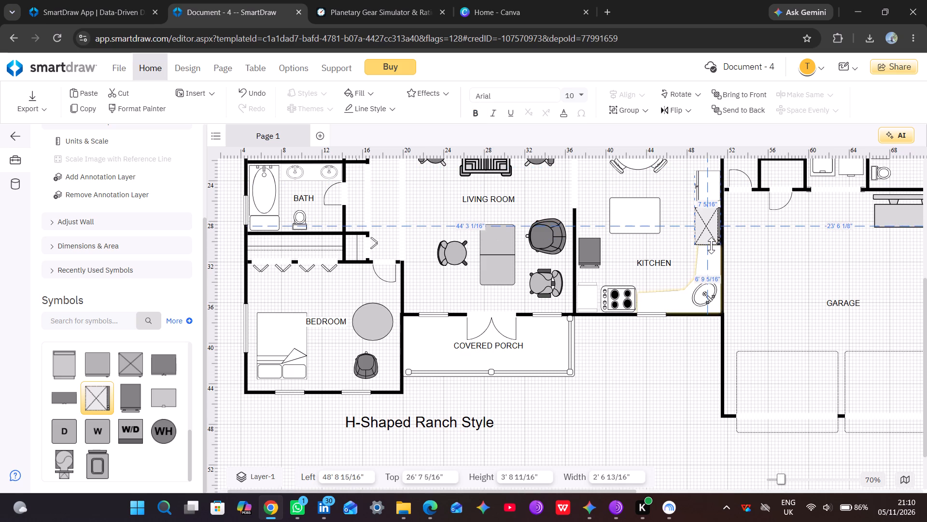
drag(706, 209, 708, 216)
click(708, 216)
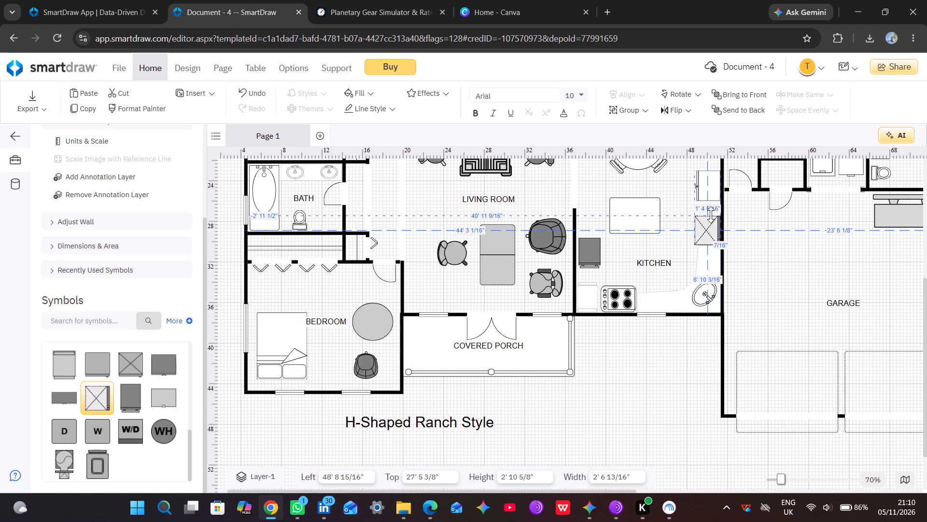
Move the refrigerator down next to the dishwasher, at about 48' 6" left and 24' 3" top.
drag(713, 191, 712, 198)
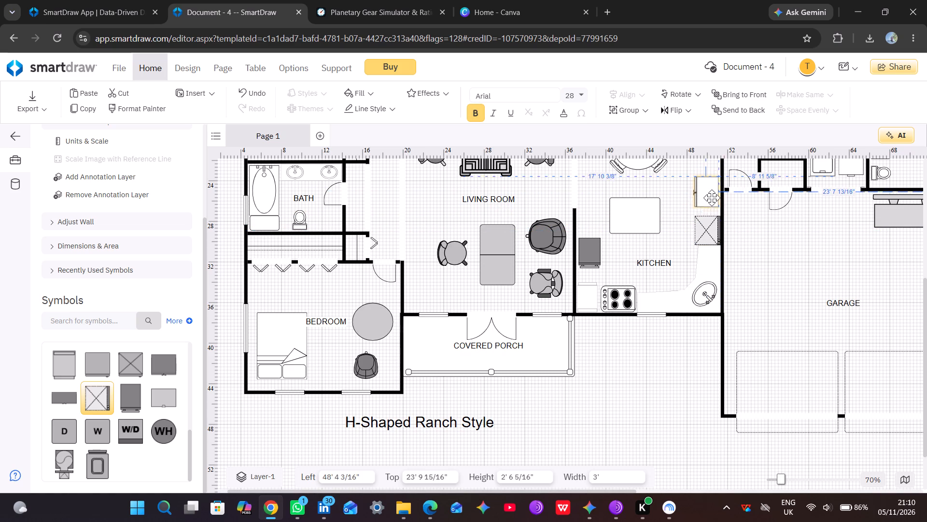
drag(712, 198, 712, 203)
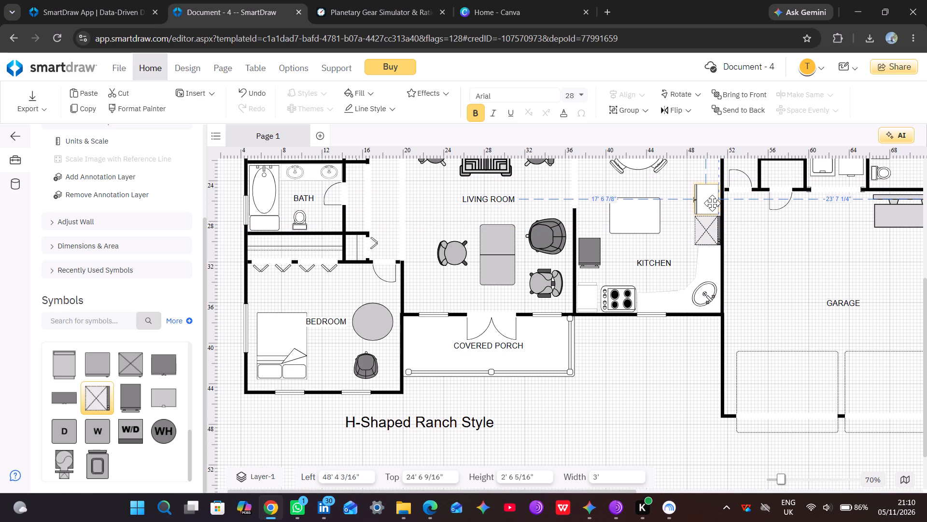
drag(712, 203, 714, 201)
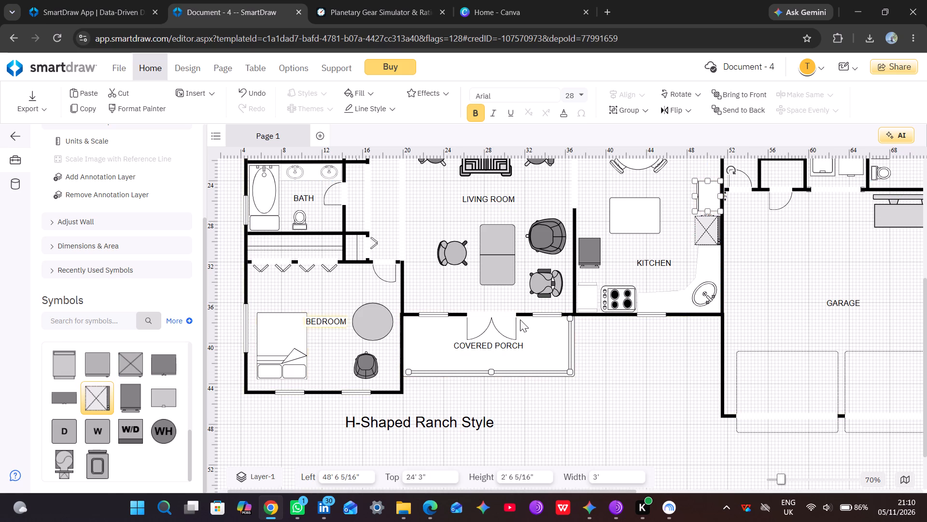
click(790, 288)
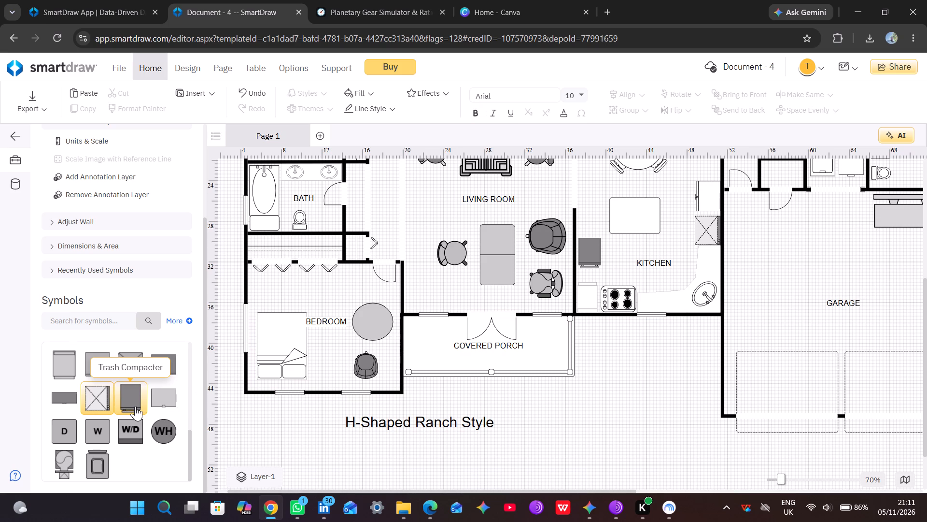
Place a 53" Range with Grill on the upper covered porch, at about 41' 5" left and 10' top.
scroll(135, 406, up, 1)
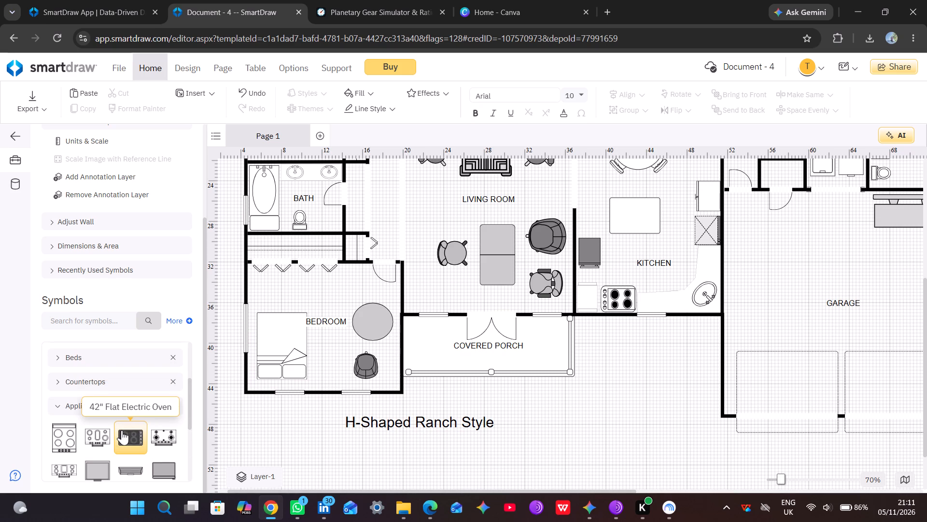
scroll(137, 471, down, 1)
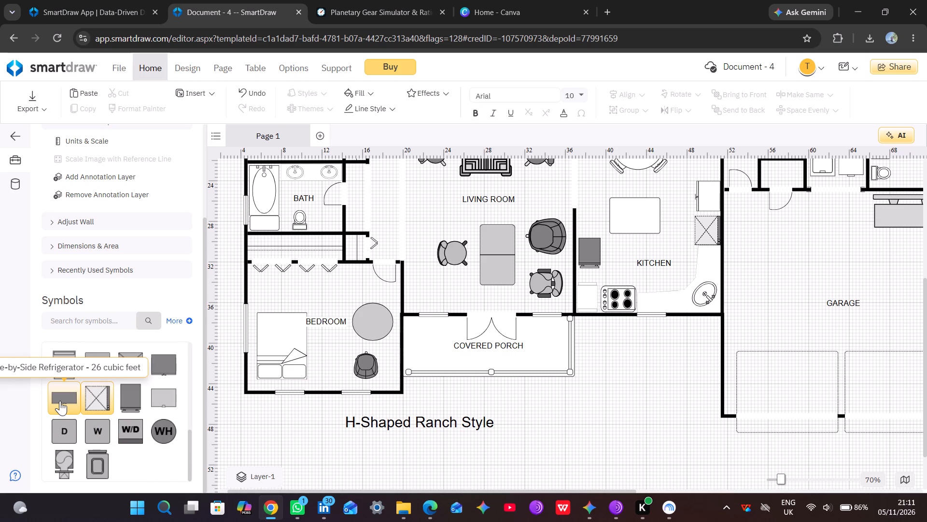
scroll(60, 401, down, 3)
scroll(60, 401, up, 1)
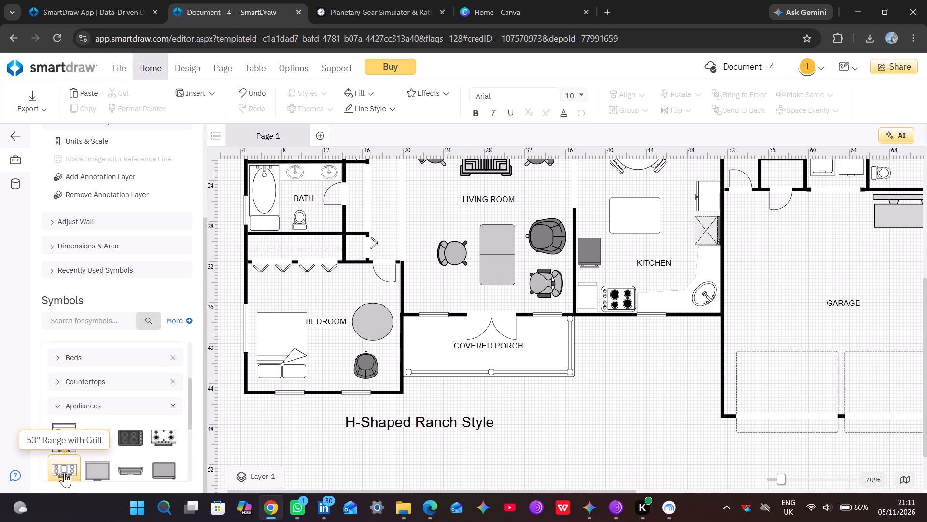
drag(64, 473, 551, 175)
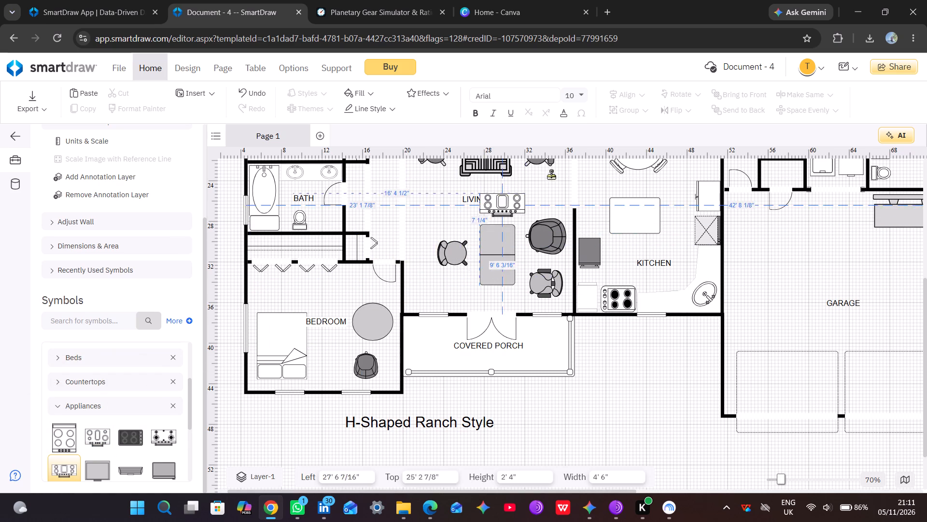
drag(551, 175, 654, 290)
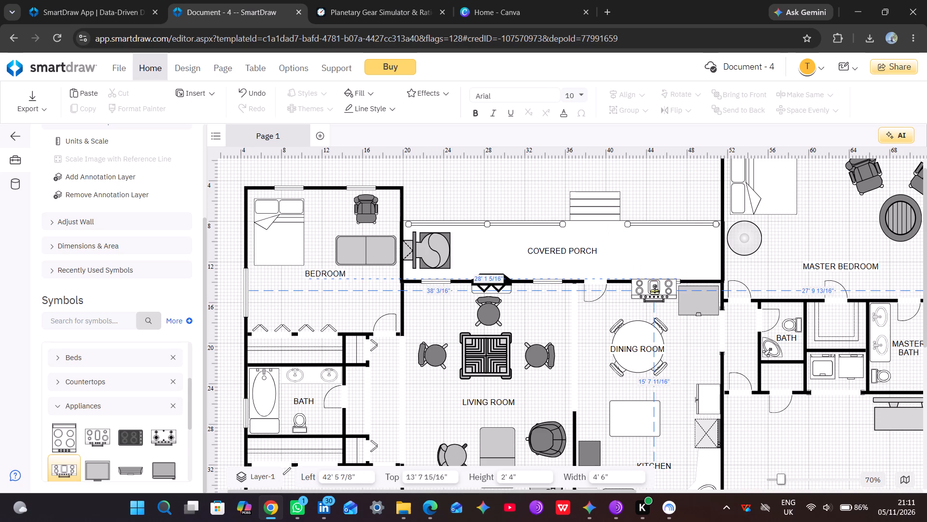
drag(654, 290, 644, 254)
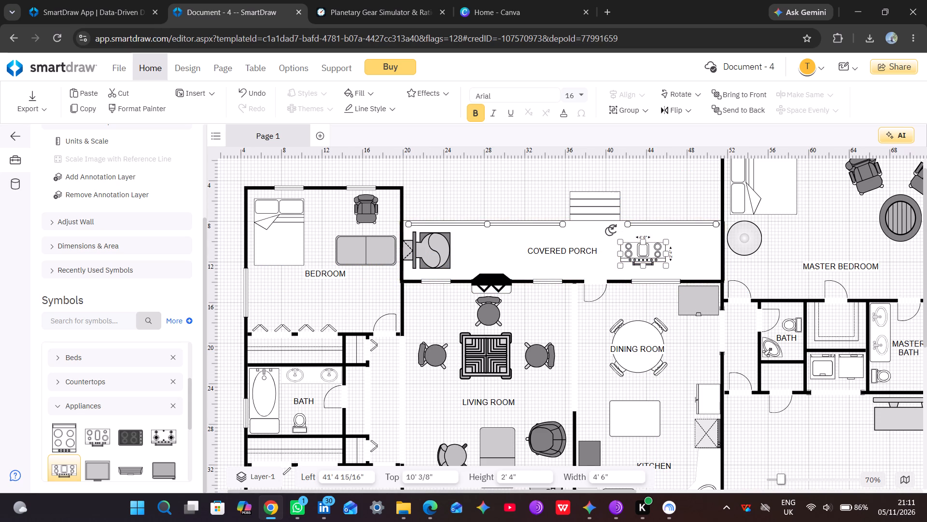
Rotate the range with grill a quarter turn and move it against the master bedroom wall, at about 47' 6" left and 9' 8" top.
drag(610, 232, 640, 203)
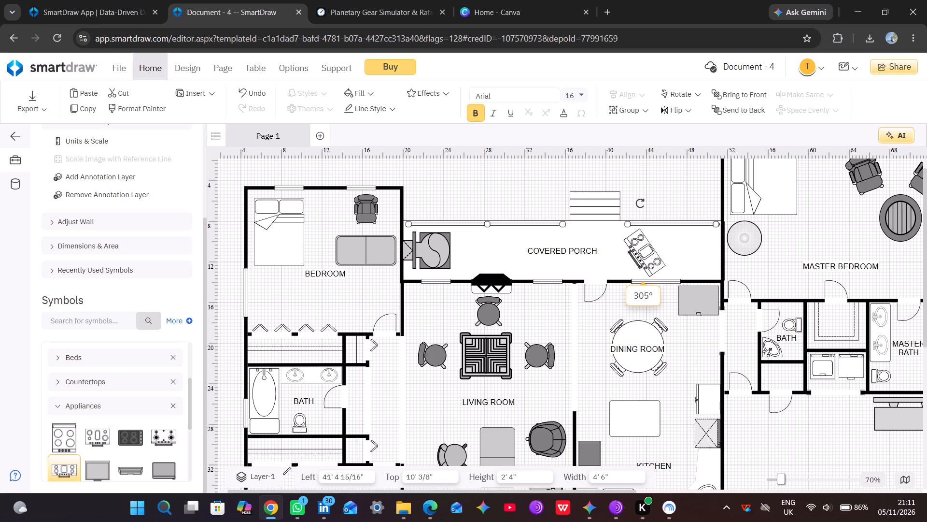
drag(640, 203, 672, 196)
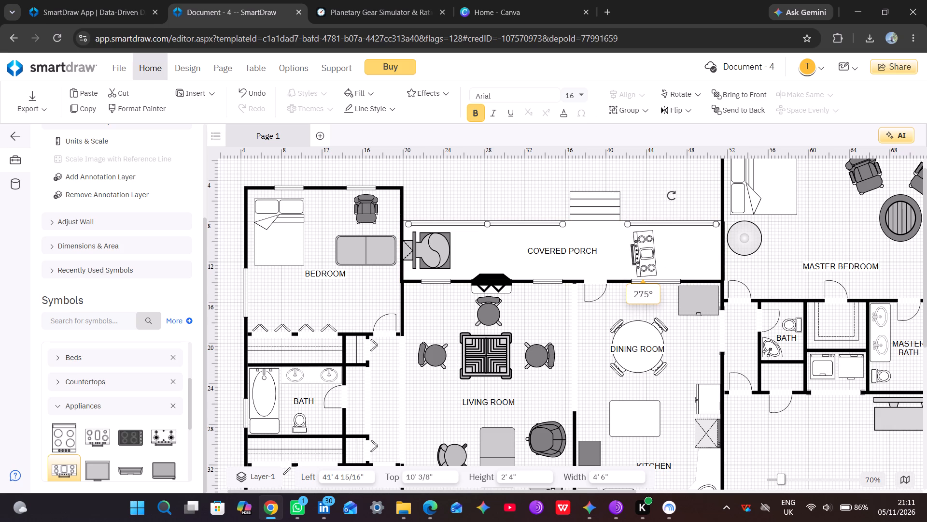
drag(672, 196, 675, 204)
drag(650, 253, 708, 249)
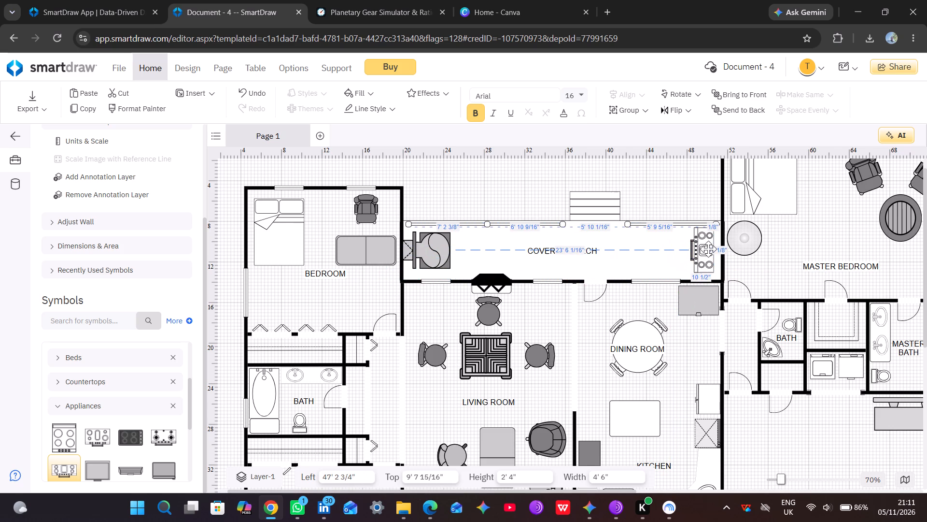
drag(708, 249, 711, 250)
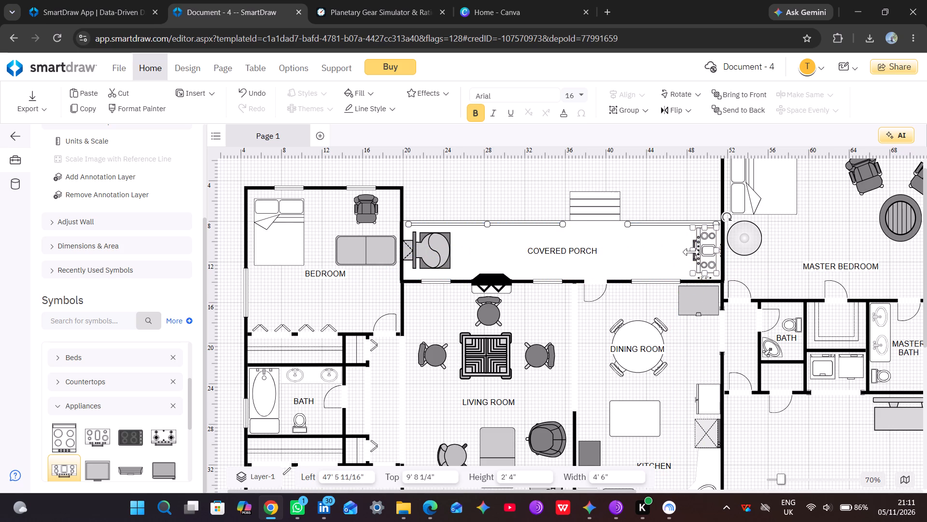
Stretch the porch range with grill away from the master bedroom wall to about 2' 11" deep.
click(691, 252)
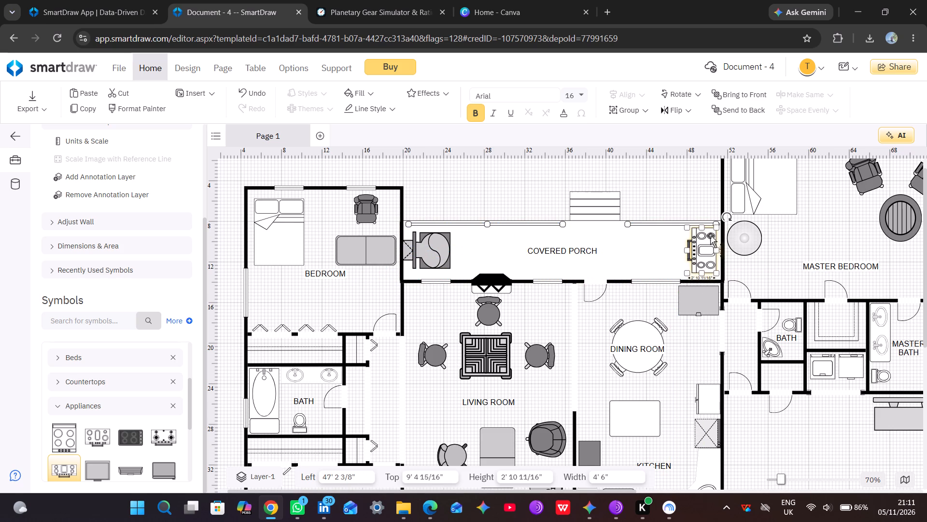
click(677, 166)
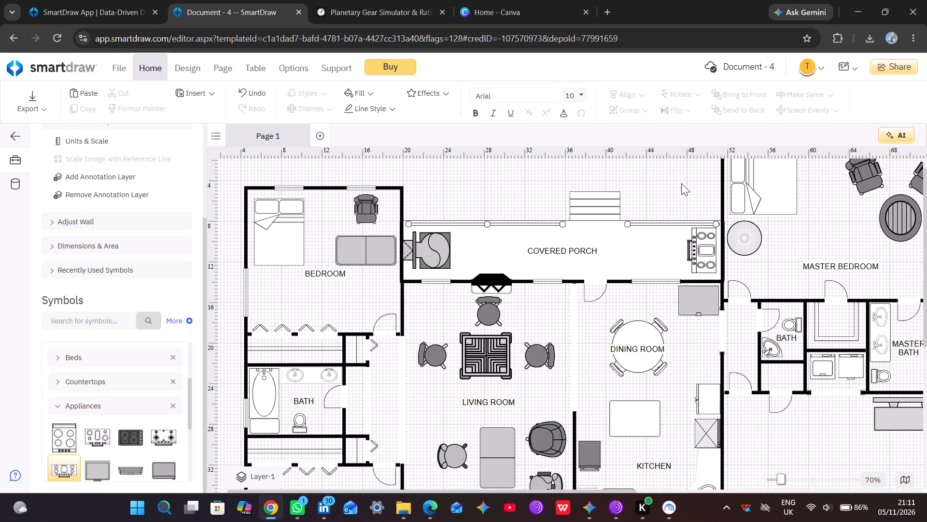
Collapse the Appliances symbols and look through the list of additional symbol libraries, including Floor Plans, without adding one.
scroll(718, 331, down, 1)
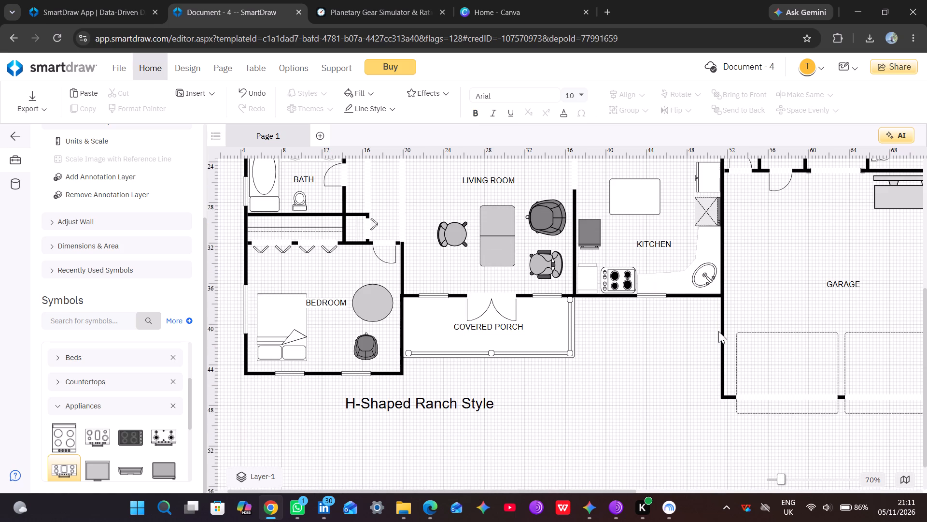
scroll(718, 331, down, 3)
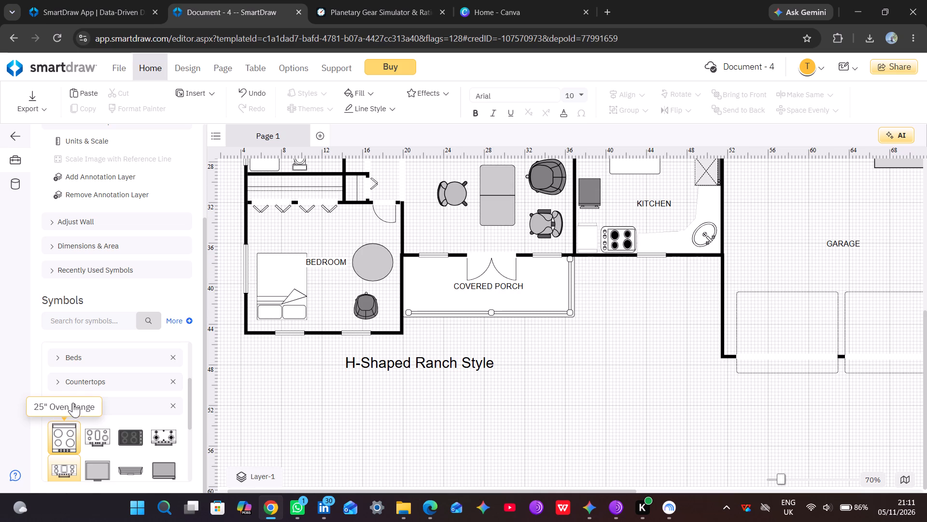
click(56, 404)
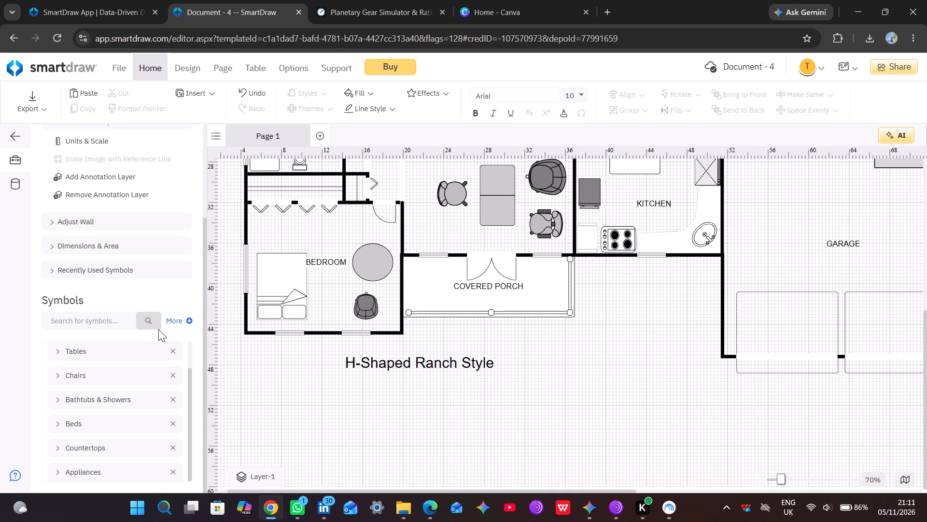
click(177, 321)
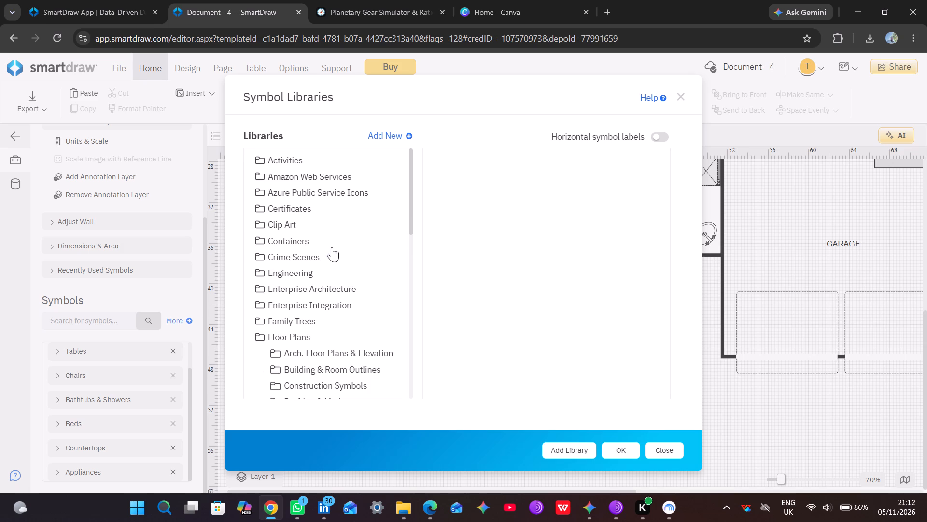
scroll(332, 247, down, 1)
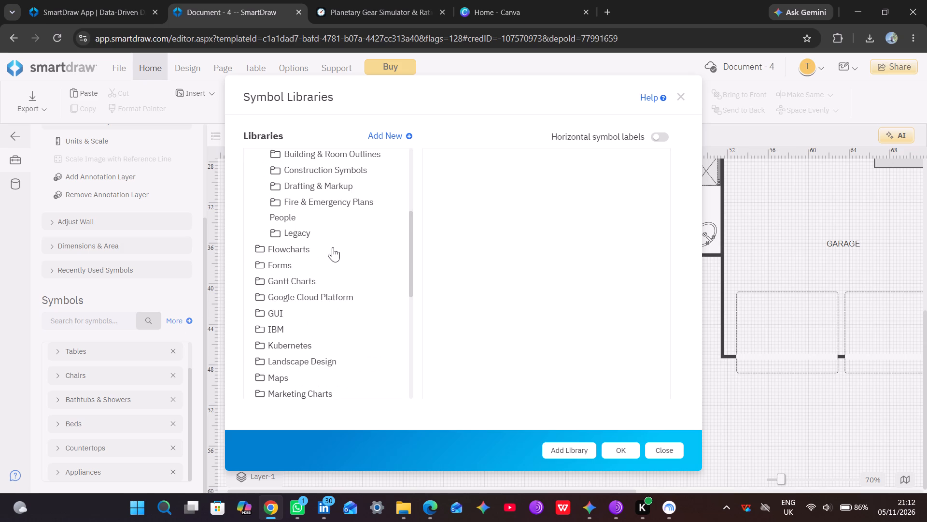
scroll(333, 247, up, 1)
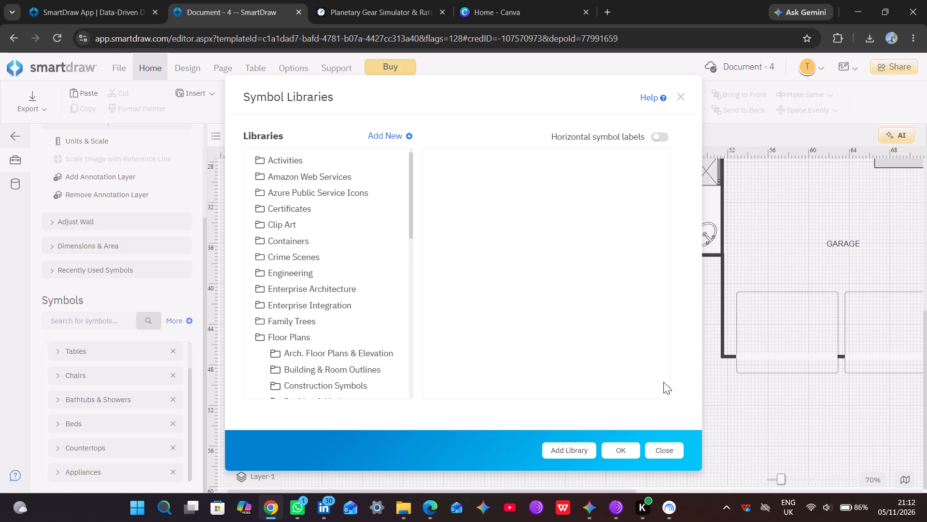
click(631, 449)
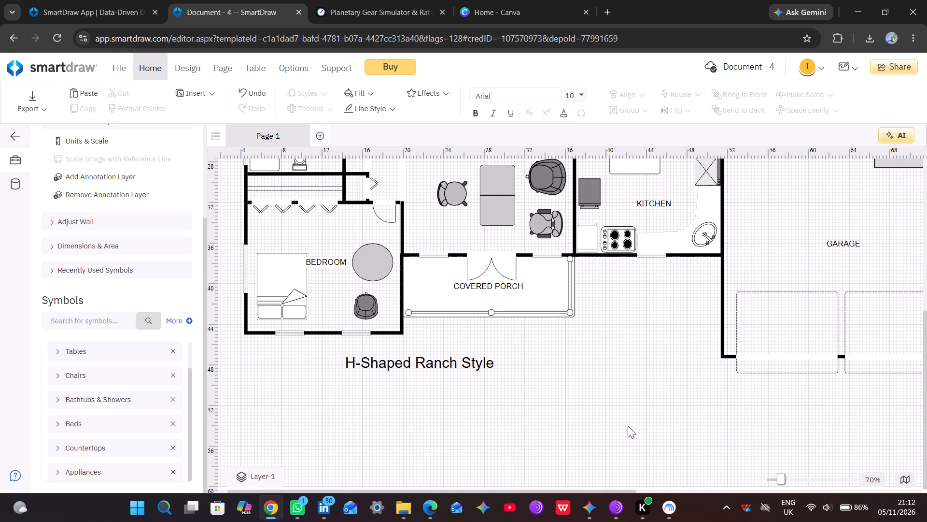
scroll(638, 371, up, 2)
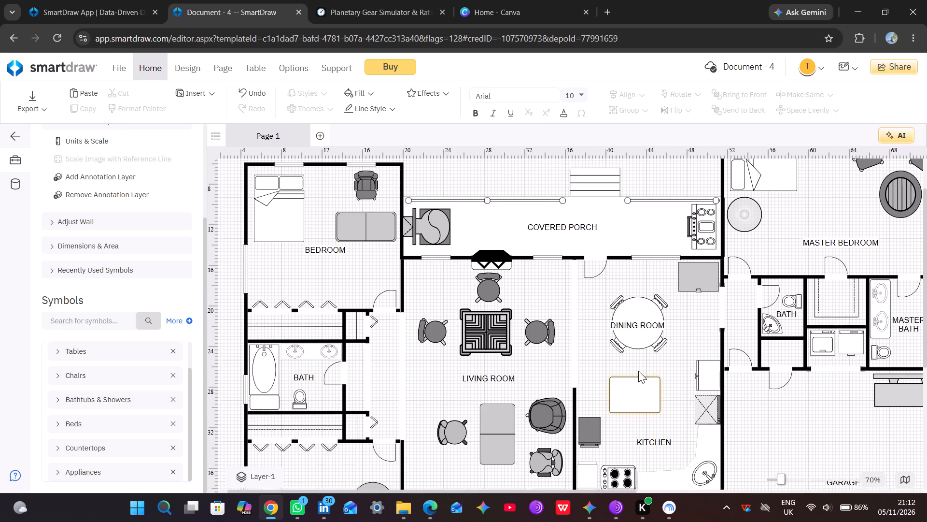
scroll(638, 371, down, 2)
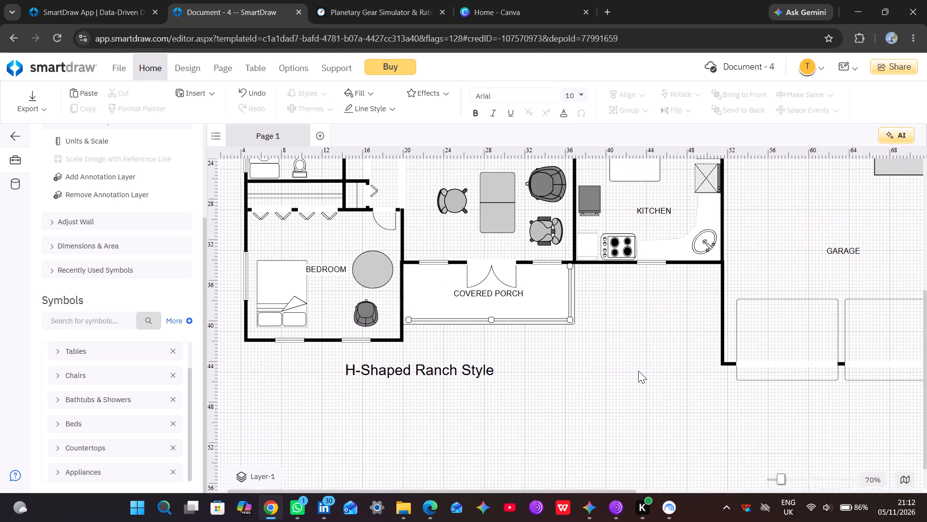
Save a copy of the floor plan as a SmartDraw Document named ranch in the SmartDraw My Files folder.
click(122, 66)
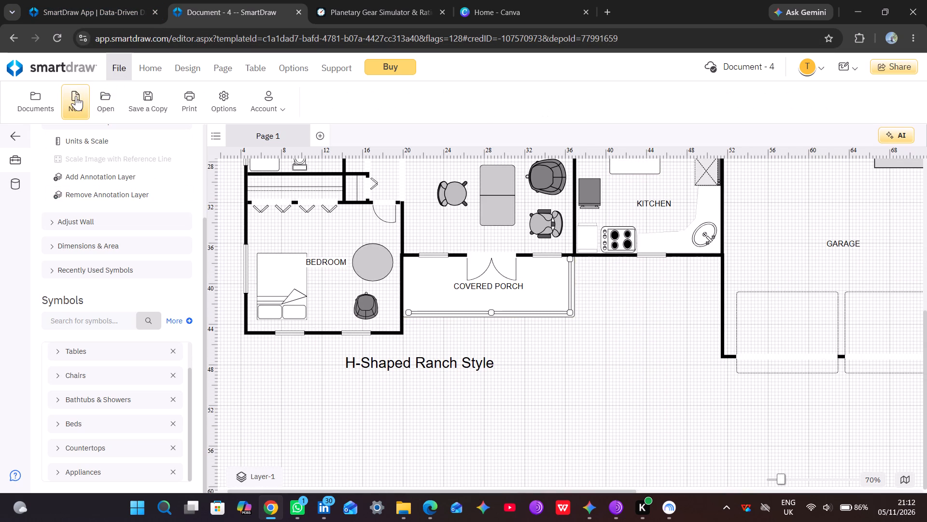
click(135, 97)
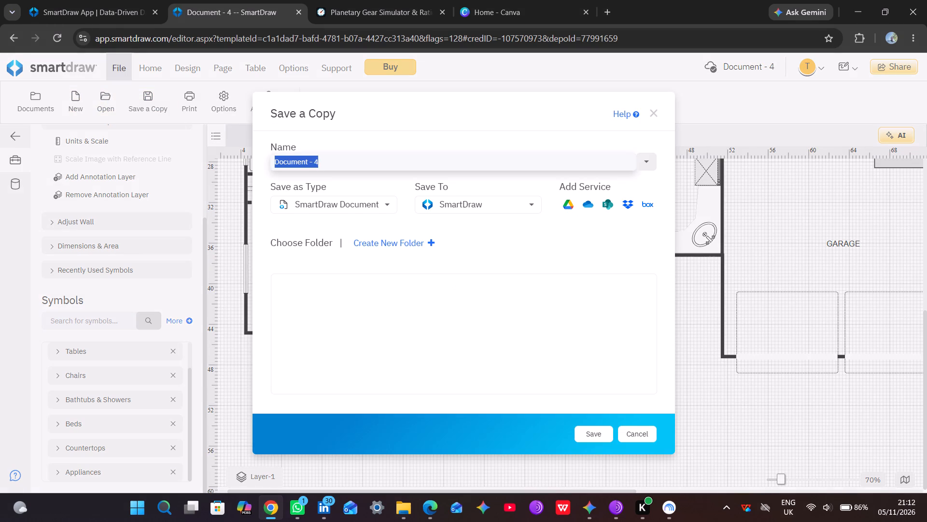
click(354, 158)
key(BackSpace)
key(BackSpace)
key(BackSpace)
key(BackSpace)
key(BackSpace)
key(BackSpace)
key(BackSpace)
key(BackSpace)
key(BackSpace)
key(BackSpace)
key(BackSpace)
key(BackSpace)
key(BackSpace)
key(BackSpace)
key(BackSpace)
key(BackSpace)
key(BackSpace)
key(BackSpace)
key(BackSpace)
key(BackSpace)
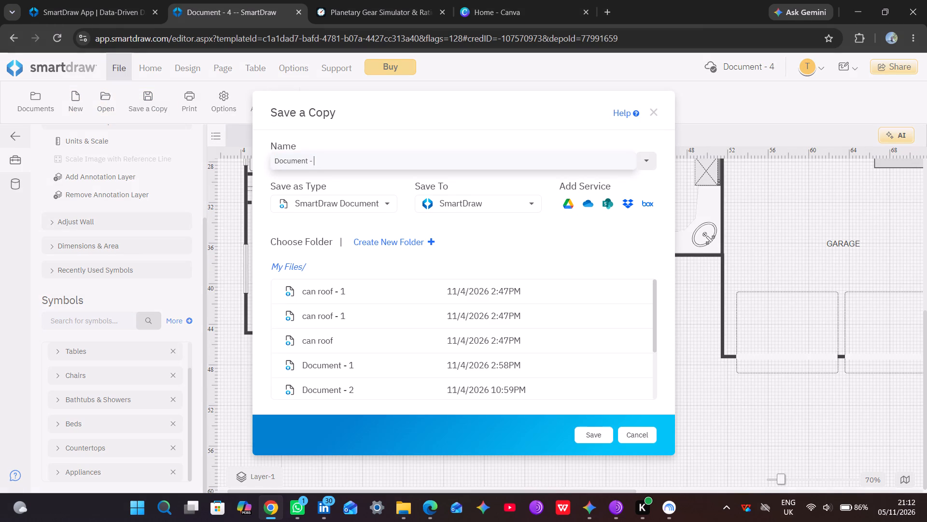
text(ra)
text(nch)
click(586, 435)
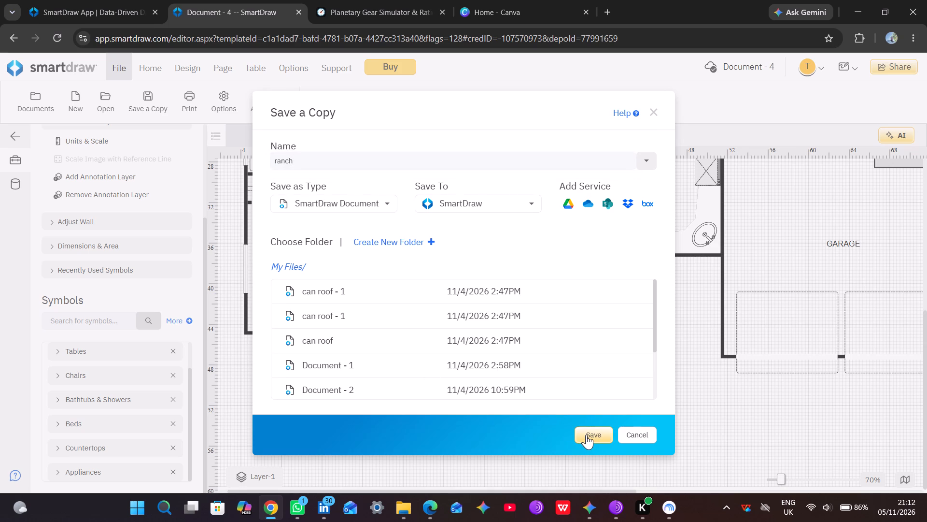
click(586, 435)
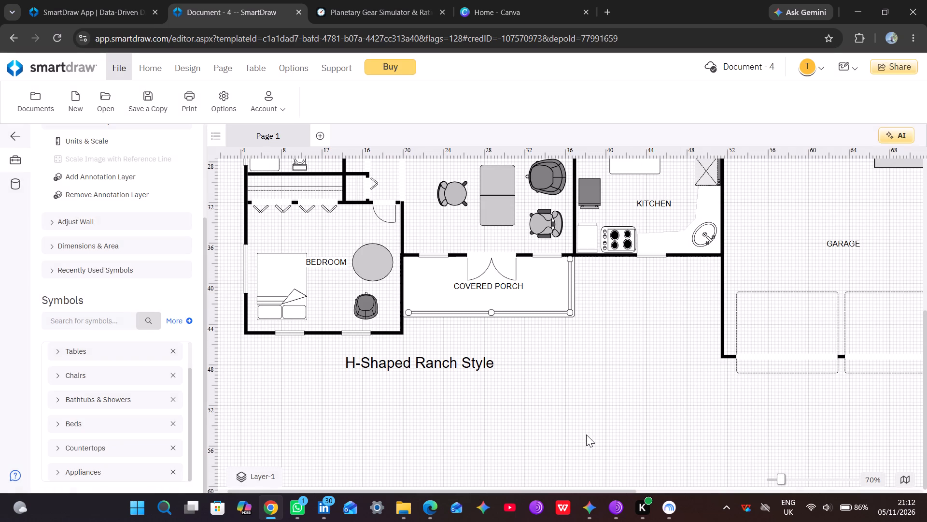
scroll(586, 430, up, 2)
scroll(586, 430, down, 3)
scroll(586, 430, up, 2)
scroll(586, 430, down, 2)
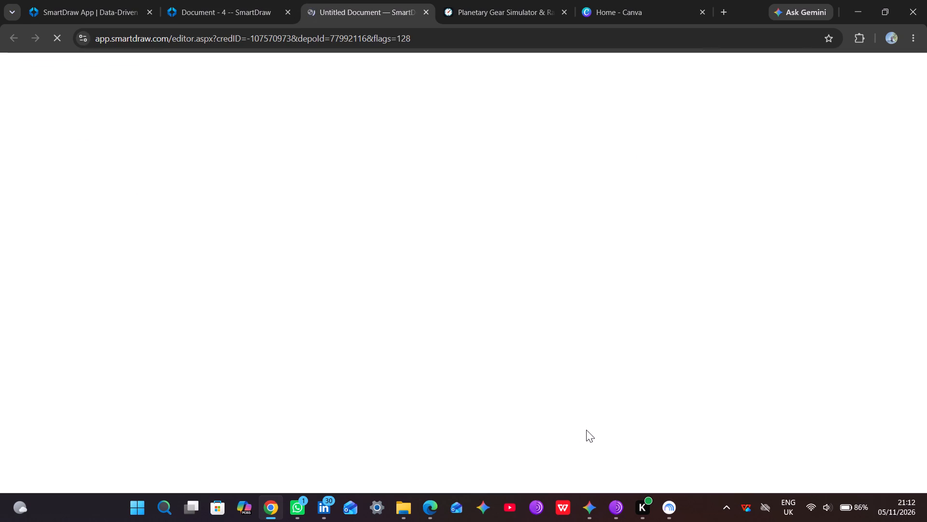
Switch to Canva, look through its home page and open the overview of all projects.
click(632, 6)
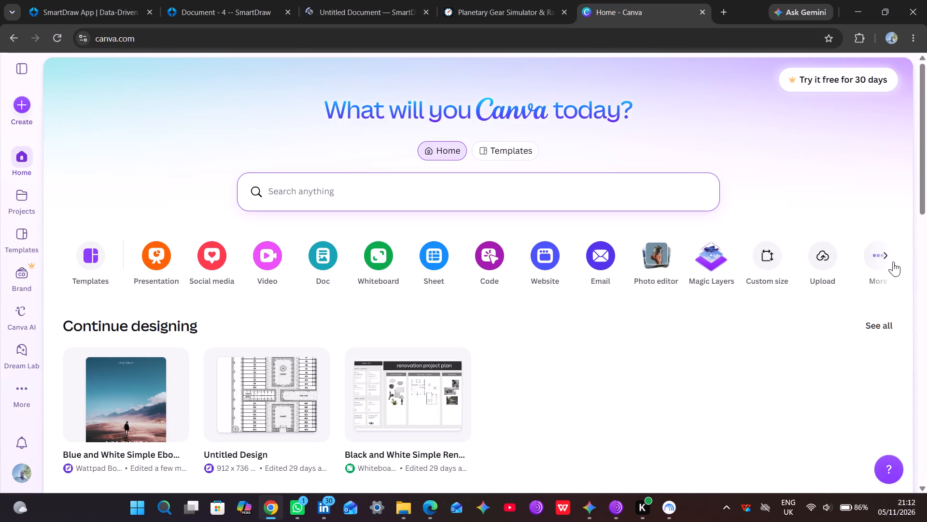
click(880, 249)
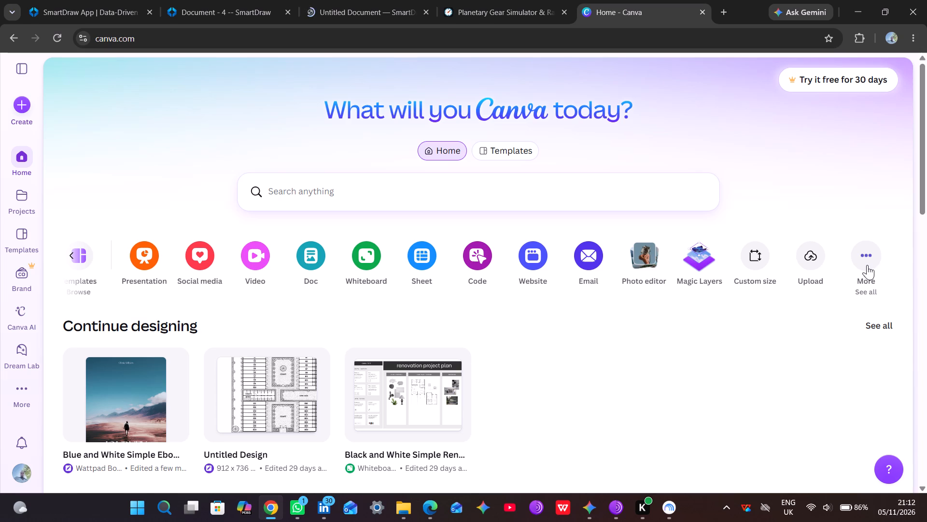
scroll(584, 318, down, 1)
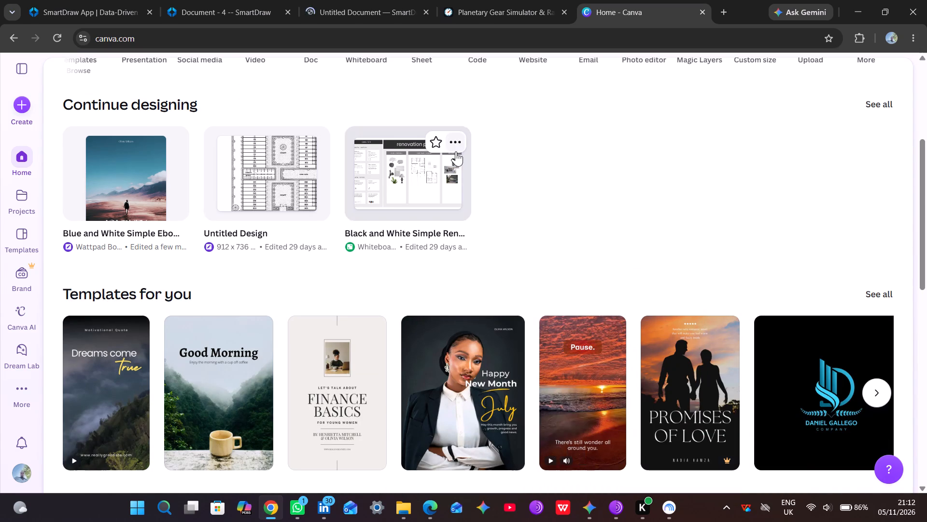
scroll(456, 151, down, 9)
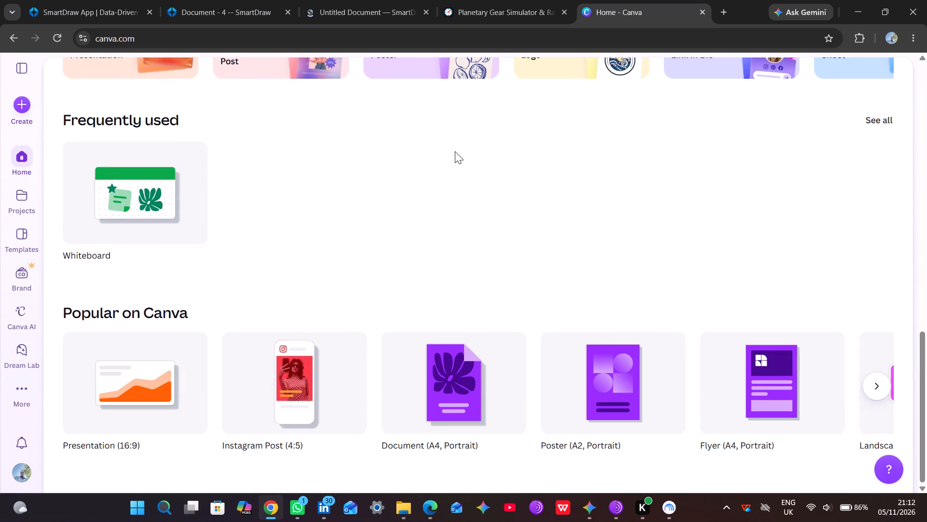
scroll(455, 151, up, 1)
scroll(455, 151, down, 3)
scroll(455, 151, up, 5)
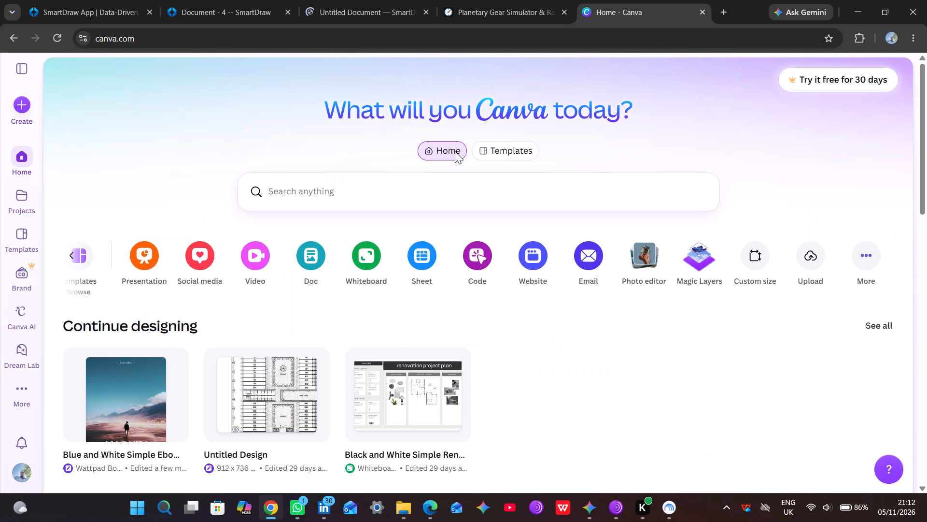
scroll(455, 151, up, 7)
click(17, 198)
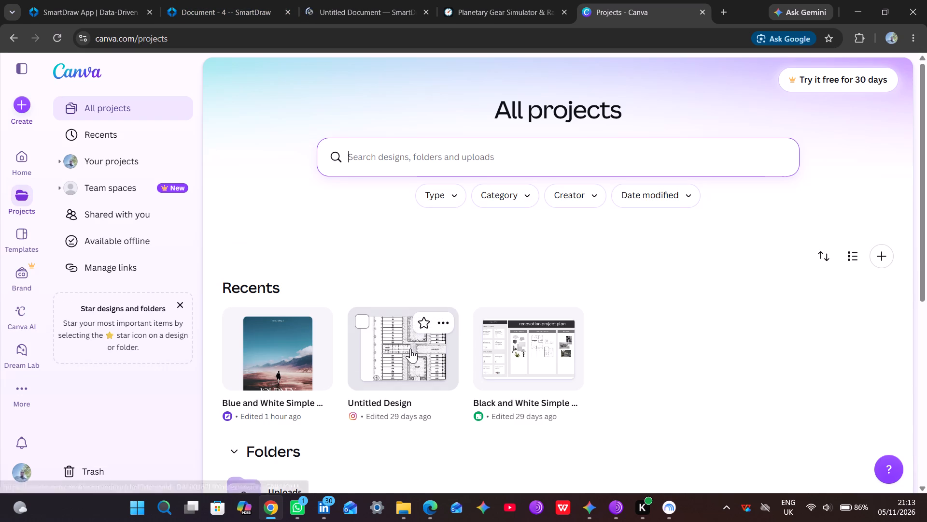
Return to the SmartDraw template gallery and look through the Project Planning, Software Design and Engineering templates.
click(384, 15)
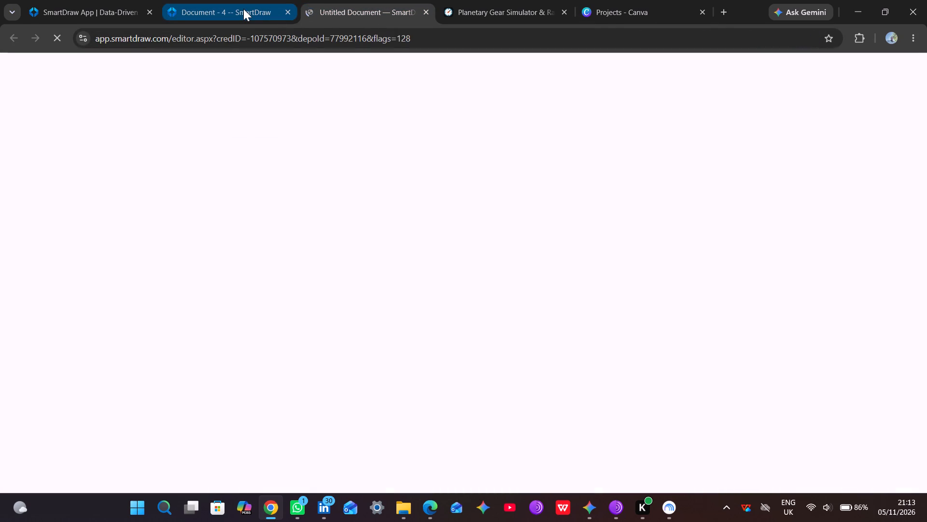
click(243, 9)
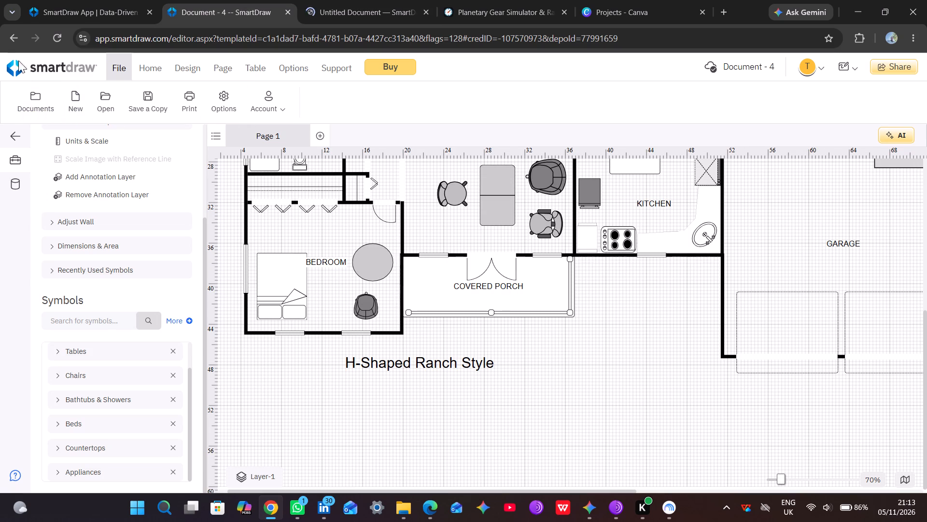
click(16, 41)
click(57, 8)
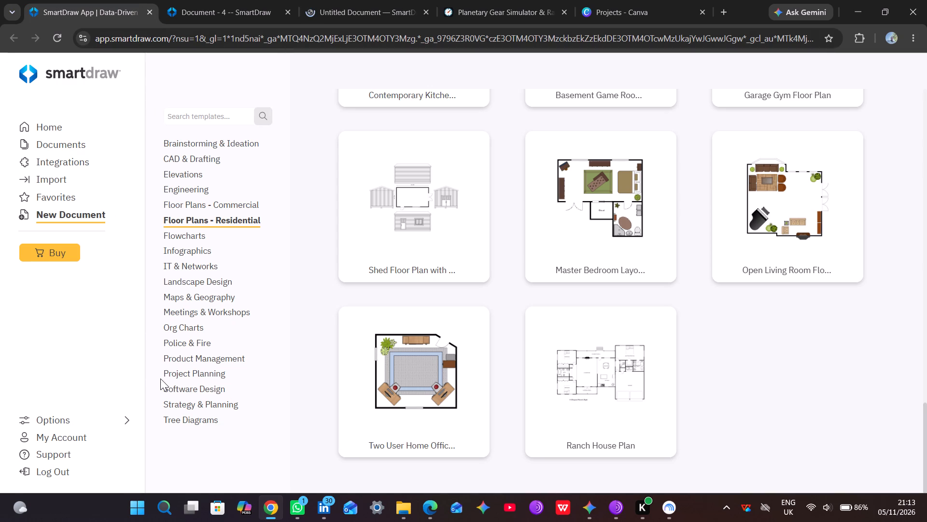
click(180, 370)
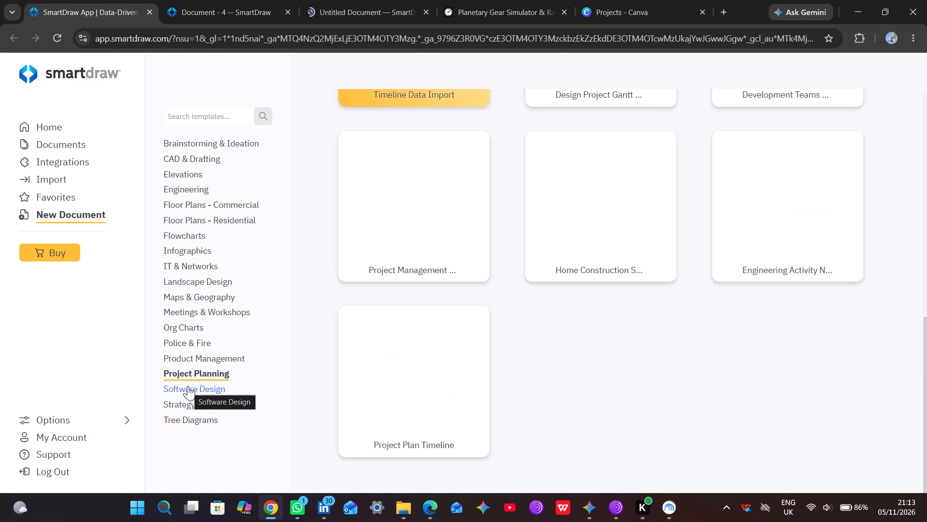
click(188, 386)
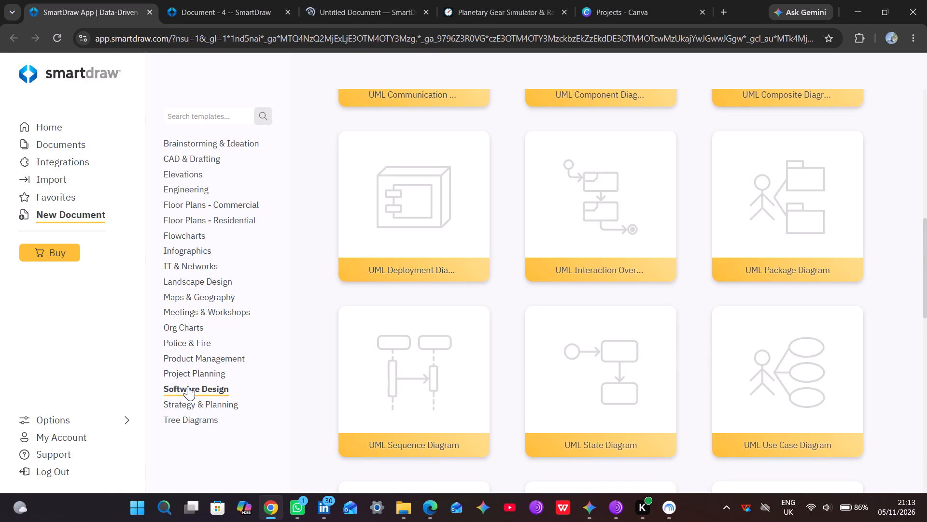
scroll(605, 255, down, 1)
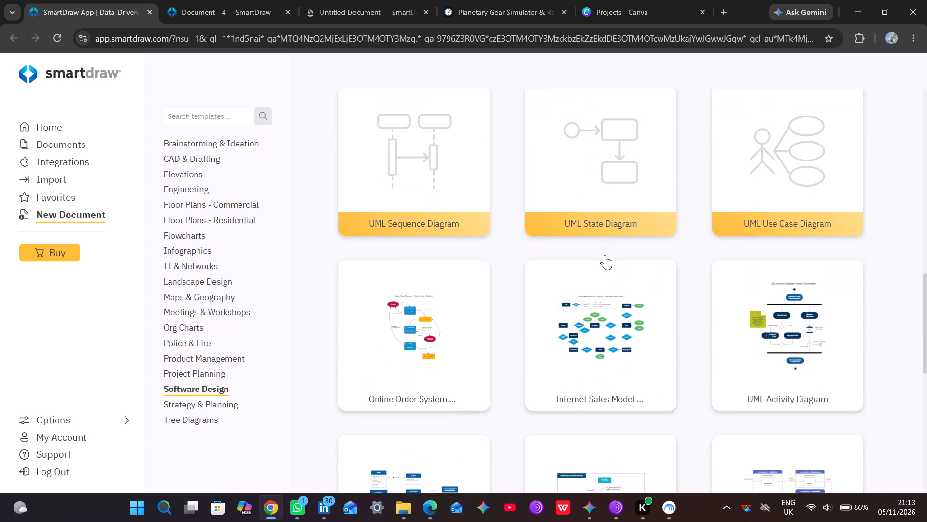
scroll(605, 255, down, 3)
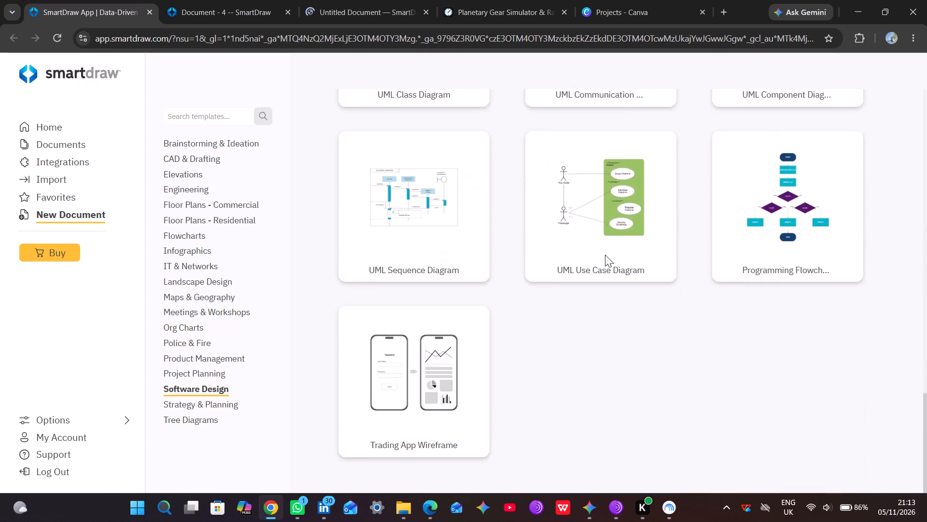
scroll(605, 255, up, 10)
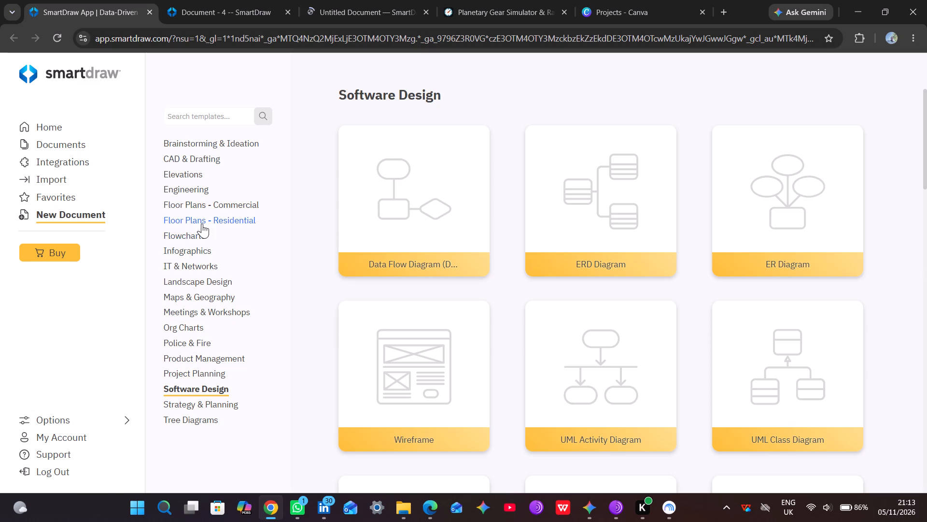
click(198, 194)
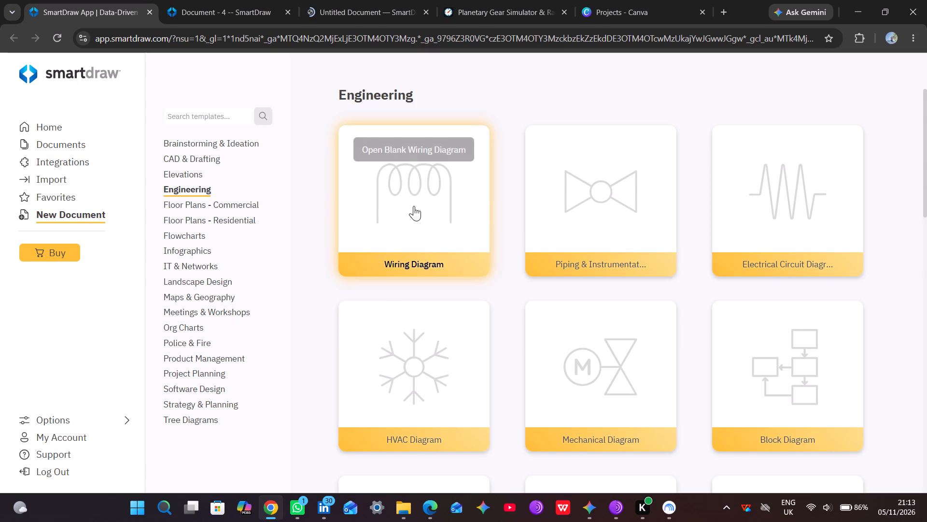
scroll(611, 226, down, 8)
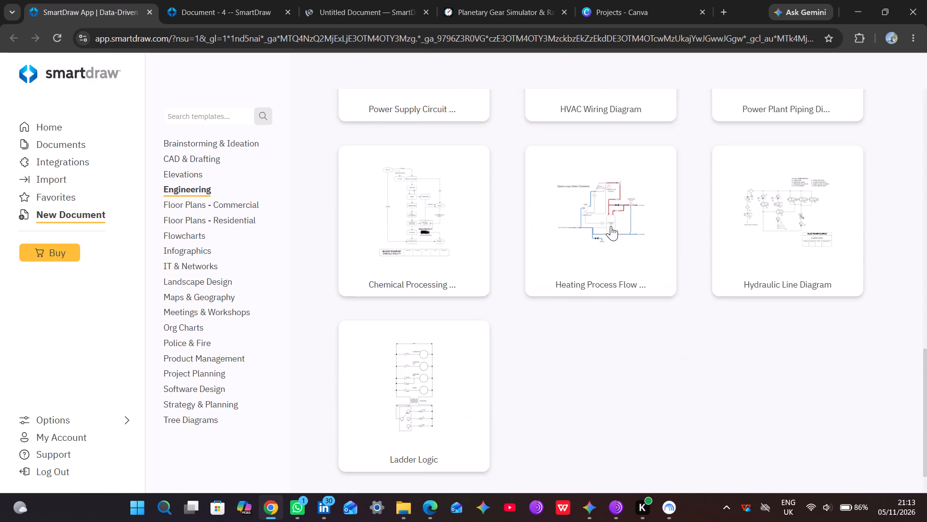
Browse the Landscape Design templates and open the Residential Irrigation example as a new document.
click(220, 281)
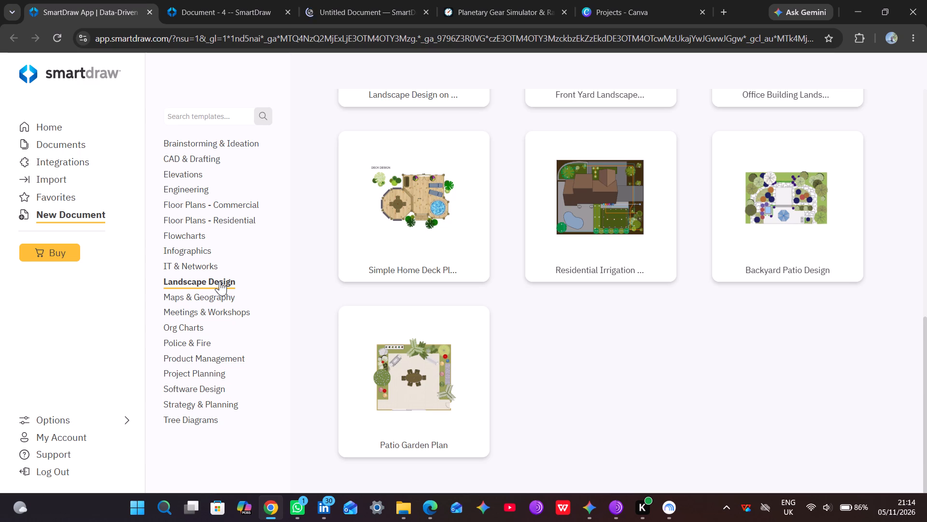
scroll(514, 332, down, 3)
scroll(514, 332, up, 2)
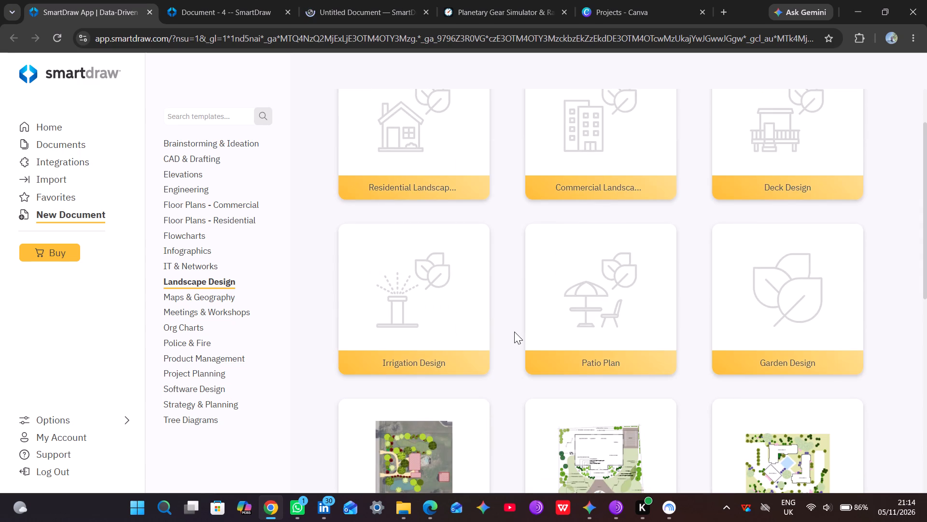
scroll(514, 332, down, 1)
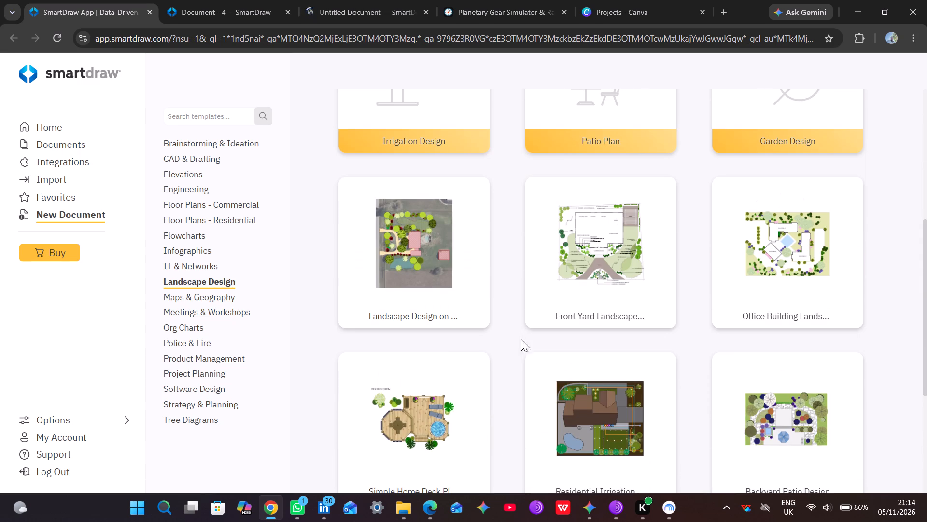
click(615, 404)
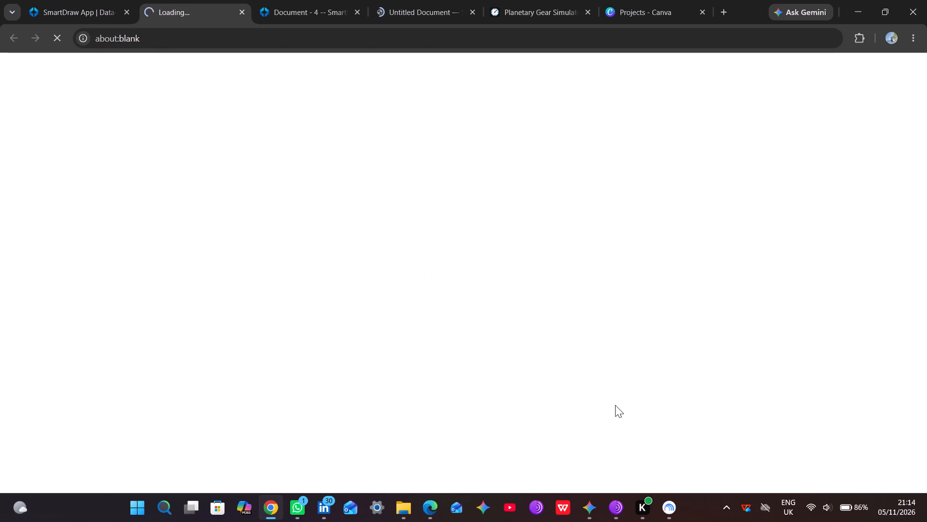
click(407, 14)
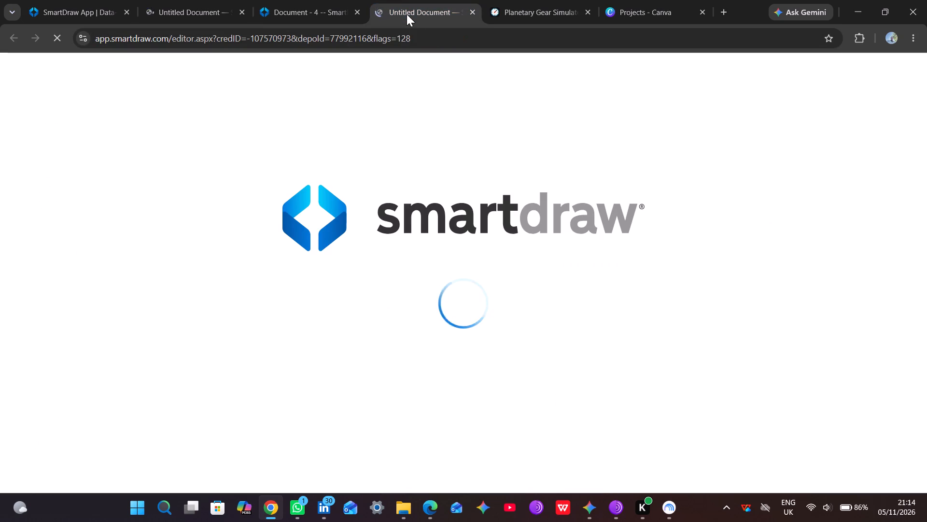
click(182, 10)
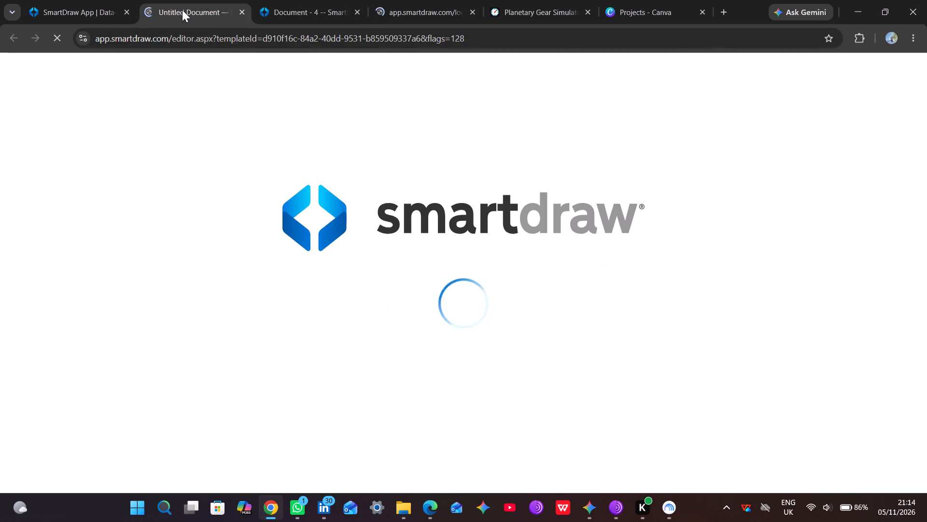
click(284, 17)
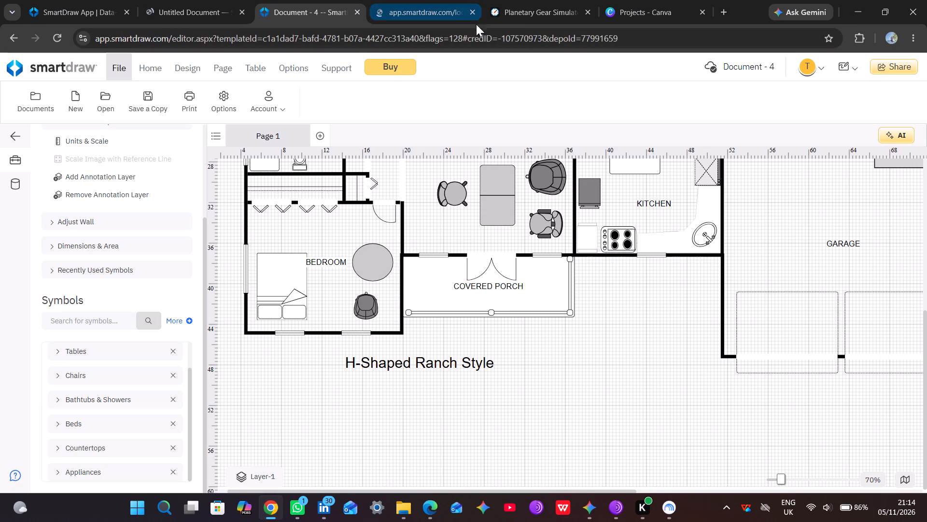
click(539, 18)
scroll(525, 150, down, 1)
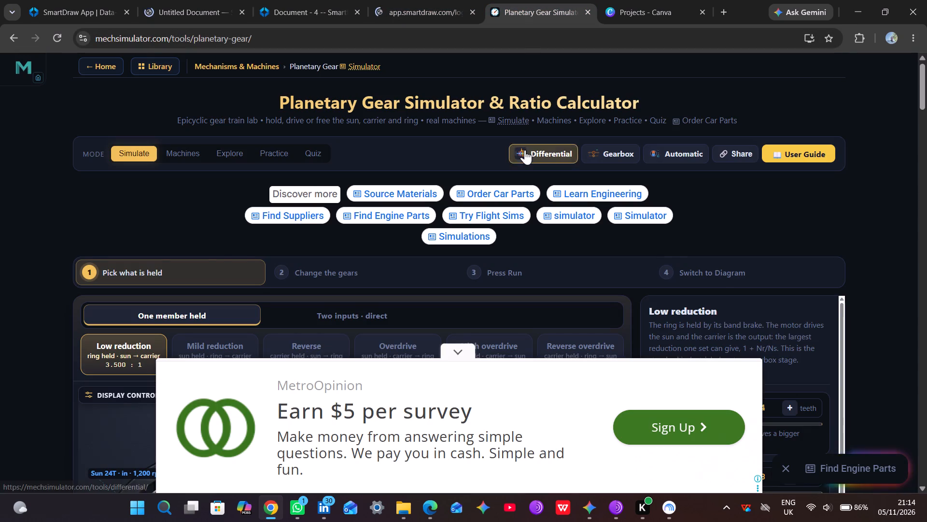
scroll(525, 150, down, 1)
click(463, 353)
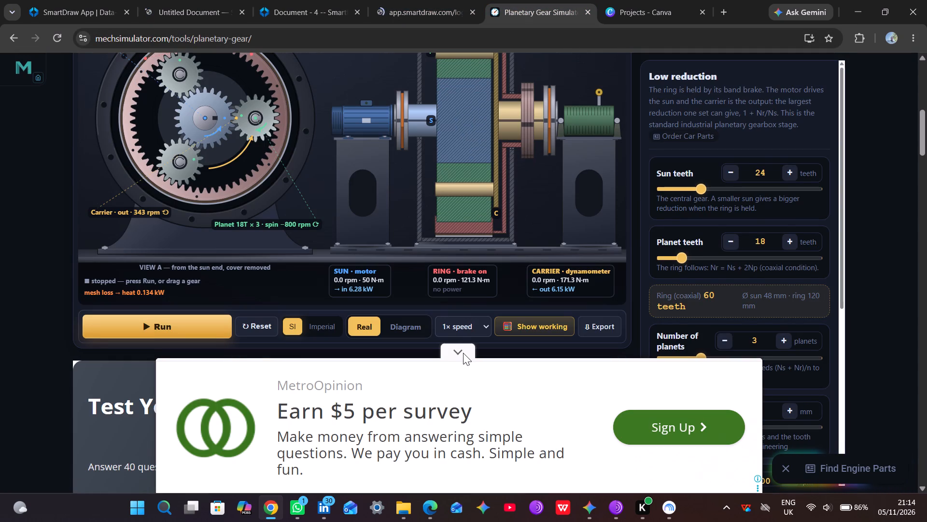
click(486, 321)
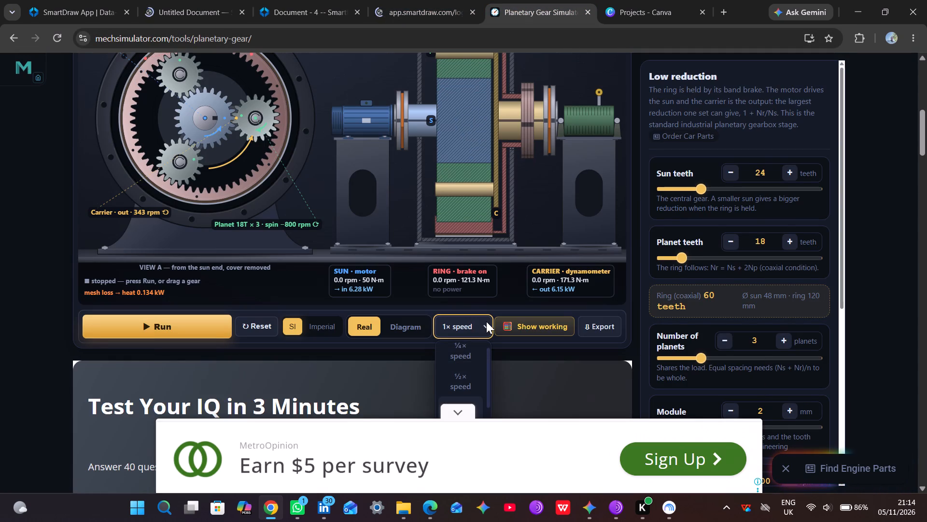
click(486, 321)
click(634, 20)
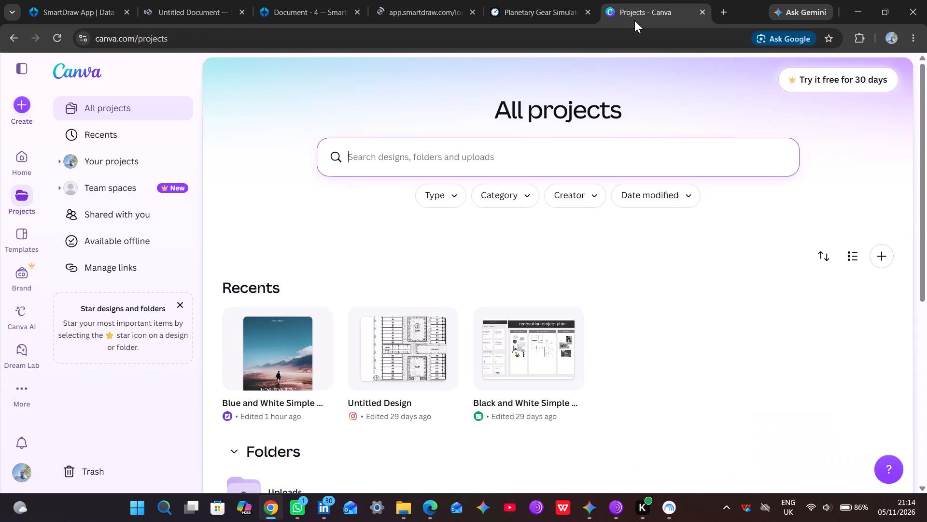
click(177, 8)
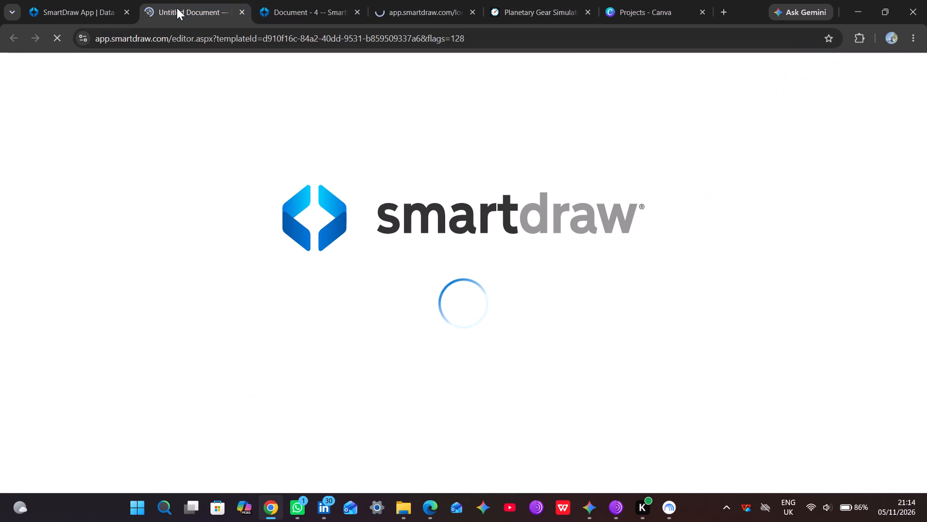
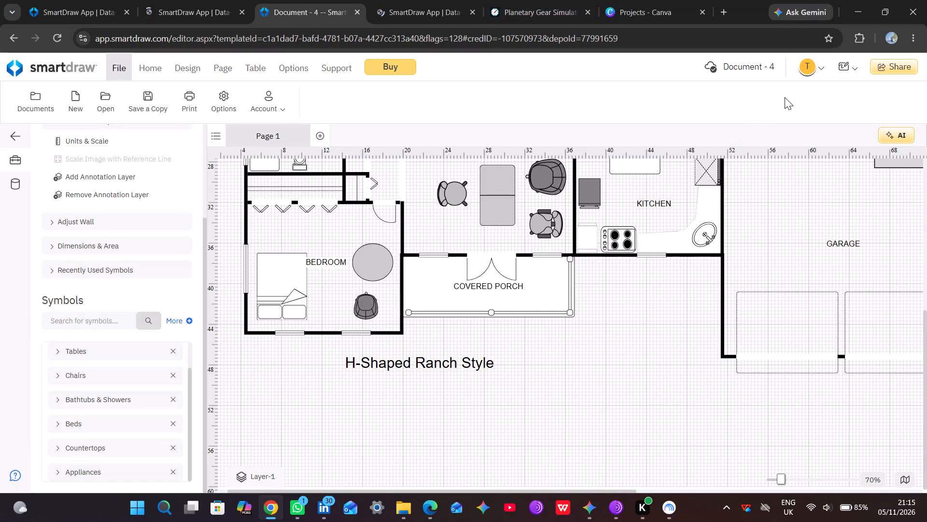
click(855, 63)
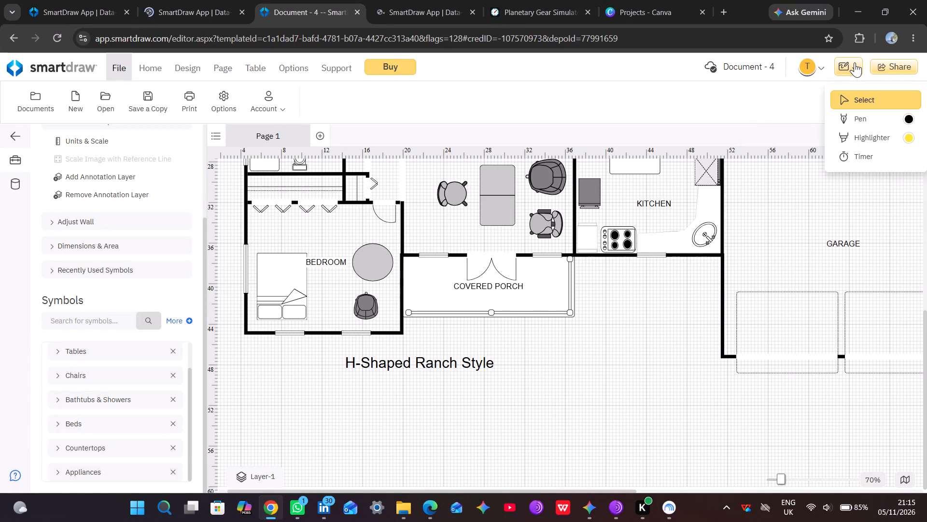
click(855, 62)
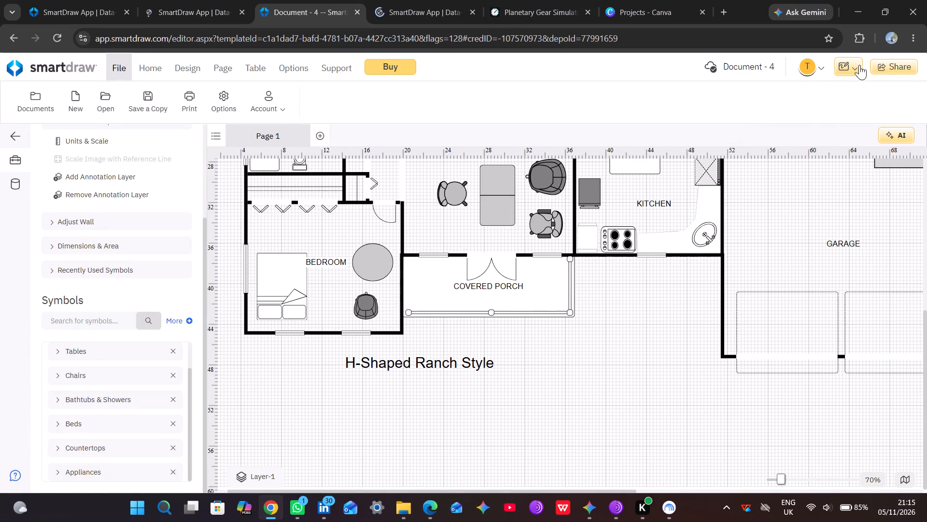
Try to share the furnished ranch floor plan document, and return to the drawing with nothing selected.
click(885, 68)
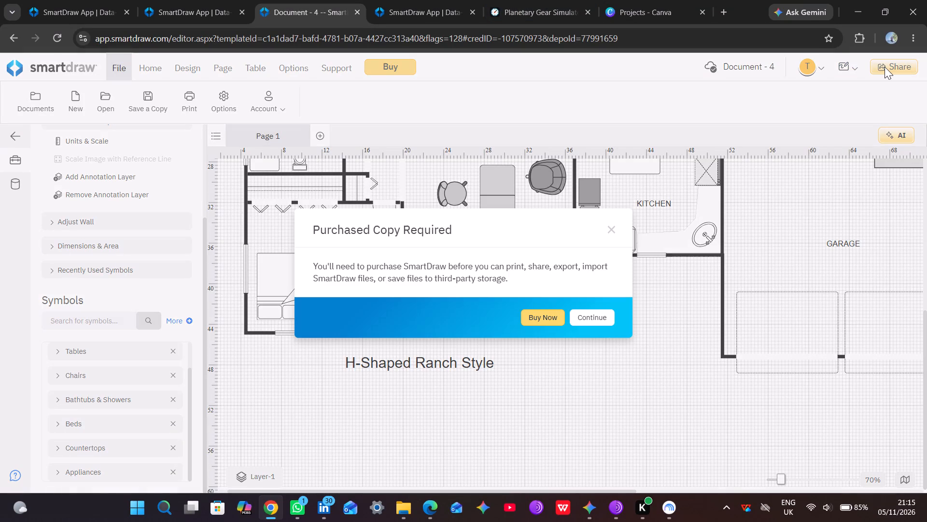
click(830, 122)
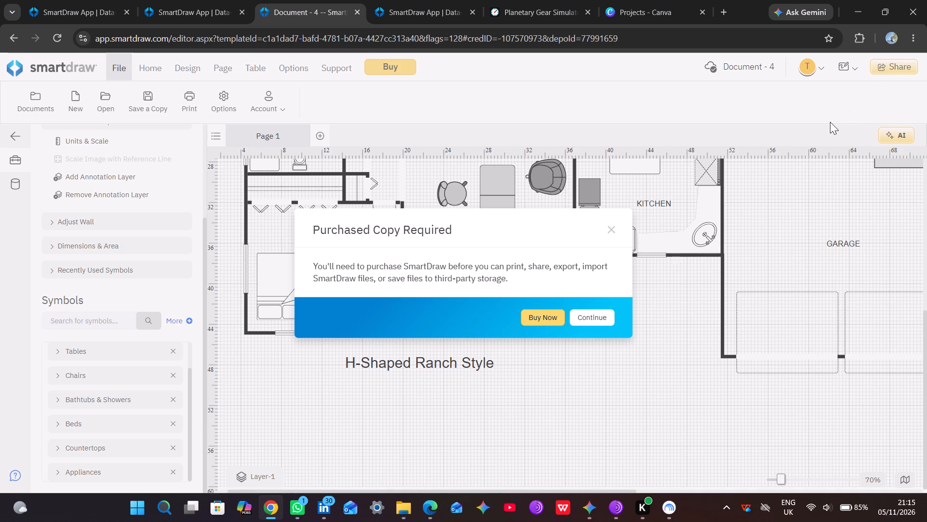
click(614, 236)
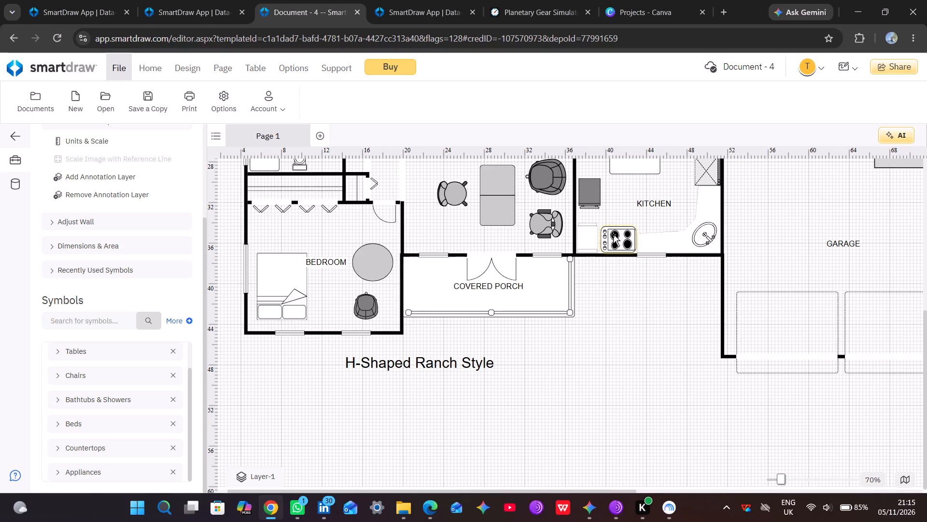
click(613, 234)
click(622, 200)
Switch from the floor plan to the neighbouring open SmartDraw App page.
click(189, 10)
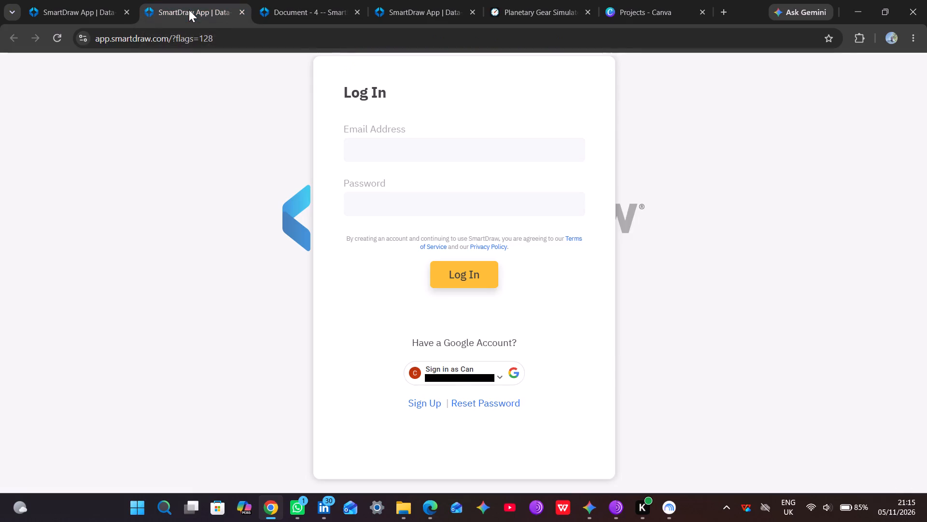
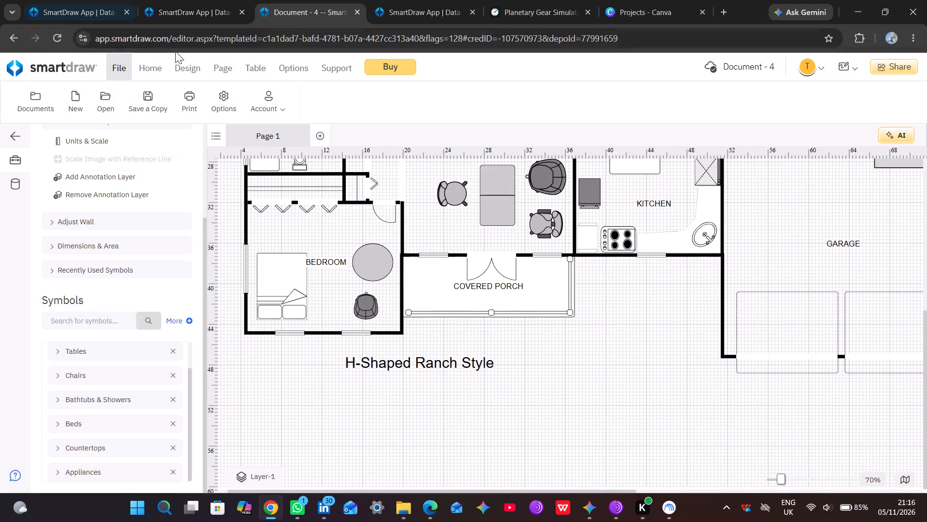
Dismiss the welcome message on the SmartDraw home page beside the floor plan, look over the page, and close its tab.
click(188, 22)
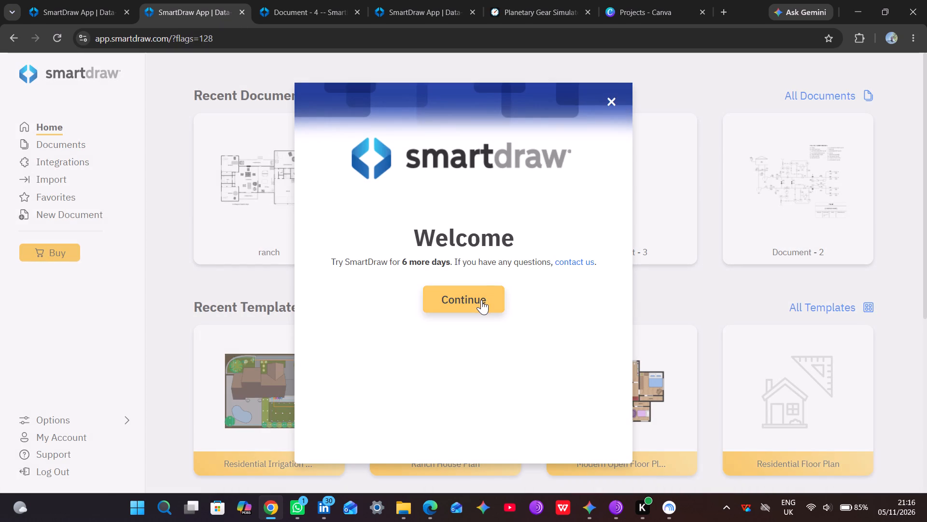
click(481, 300)
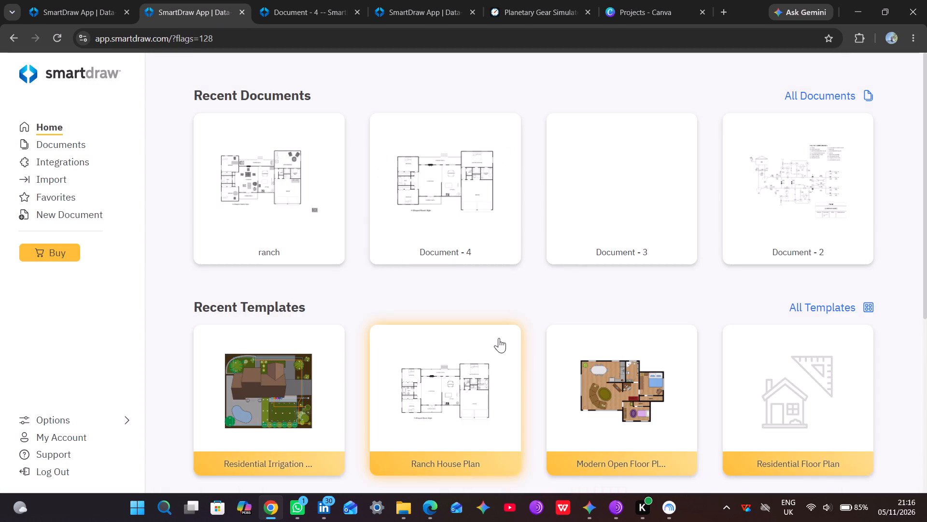
scroll(366, 218, down, 2)
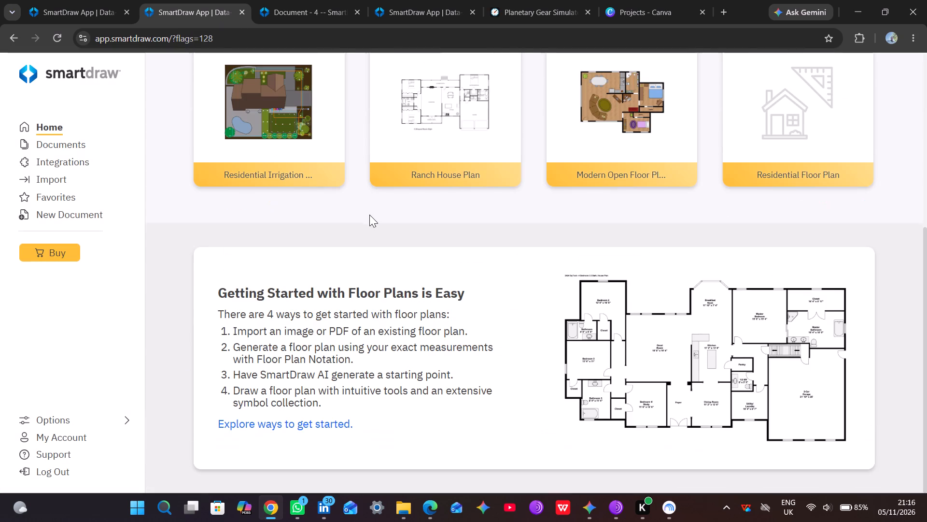
scroll(370, 214, up, 3)
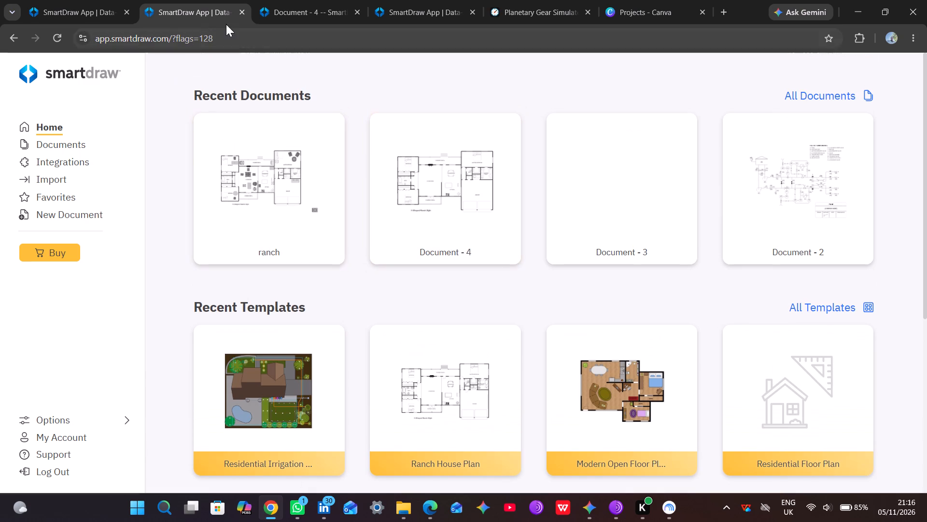
click(243, 15)
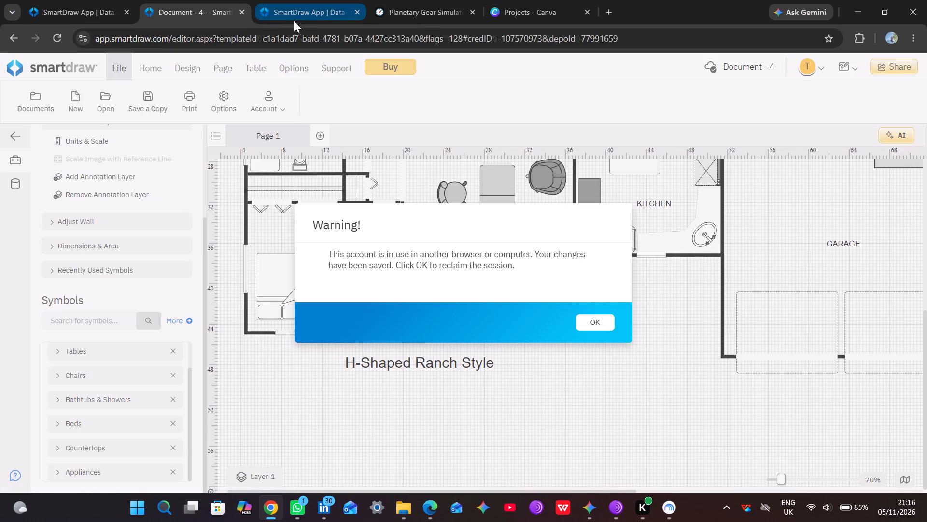
Check the other SmartDraw home page, and return to the Document - 4 floor plan to reclaim its session.
click(295, 18)
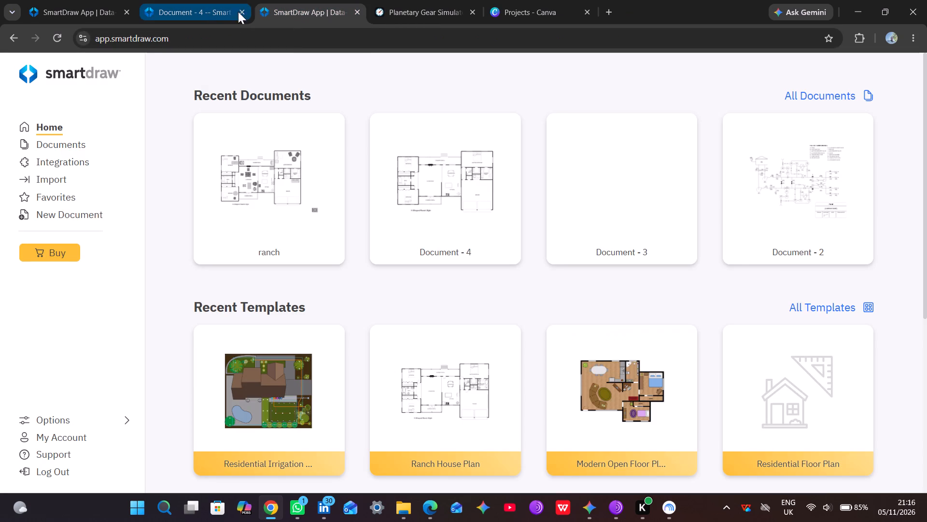
click(169, 5)
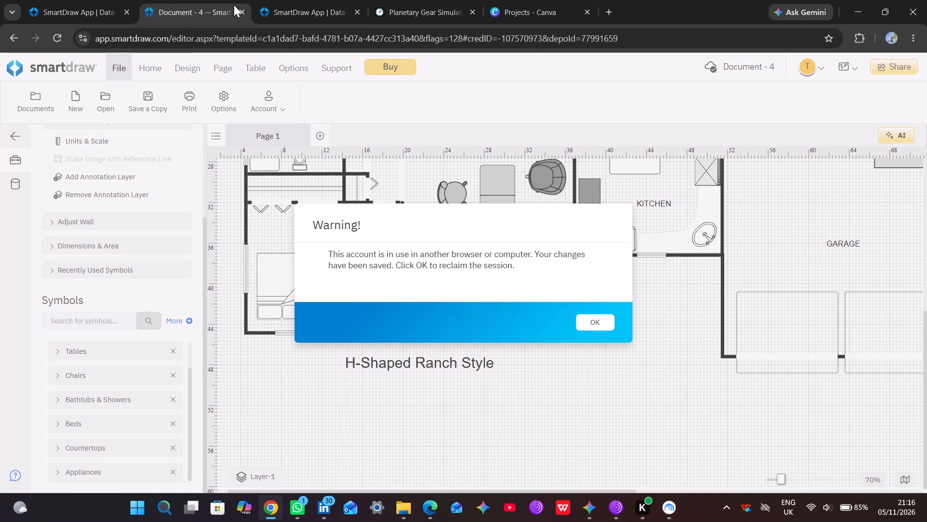
click(595, 318)
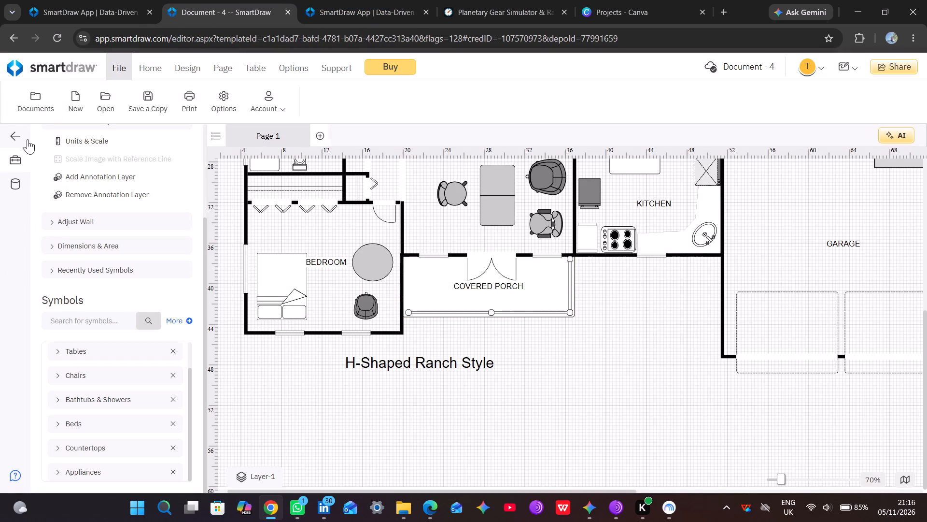
Display the saved documents on the first open SmartDraw page.
click(54, 2)
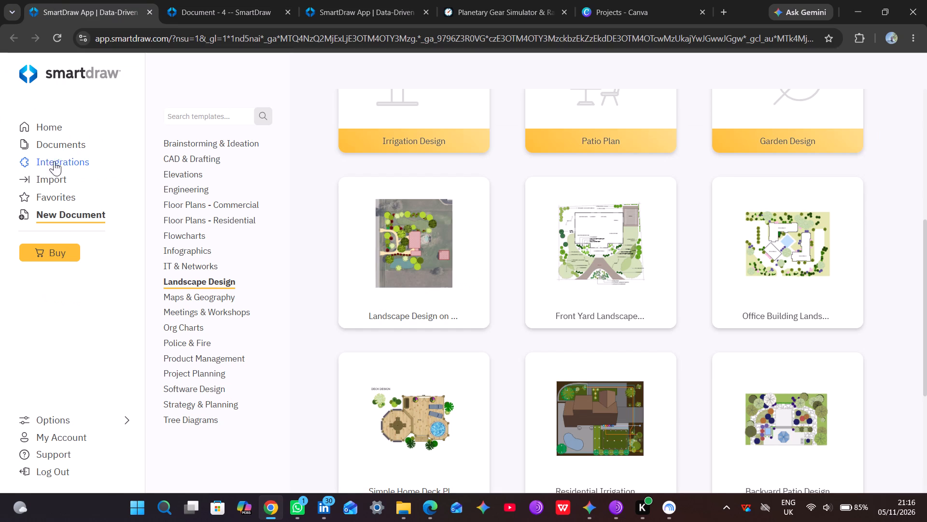
click(57, 152)
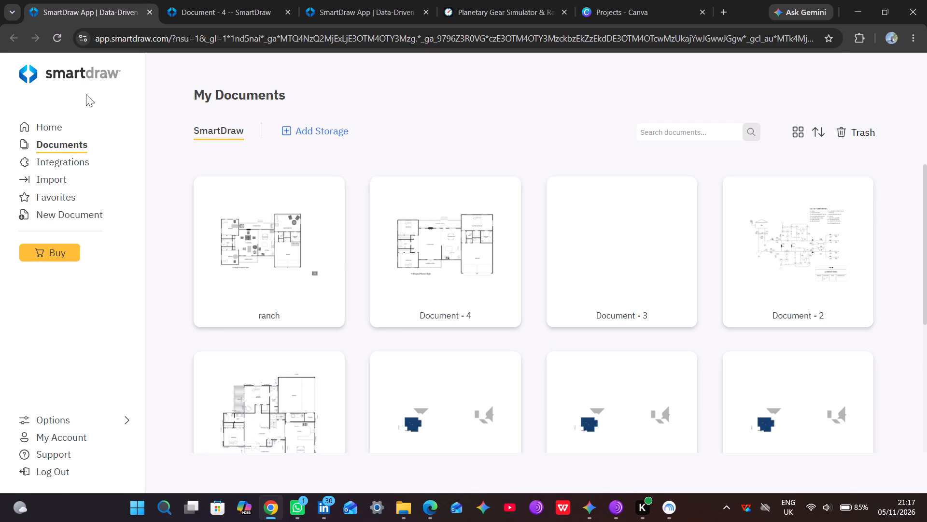
Return to the Document - 4 floor plan and close its tab.
click(202, 12)
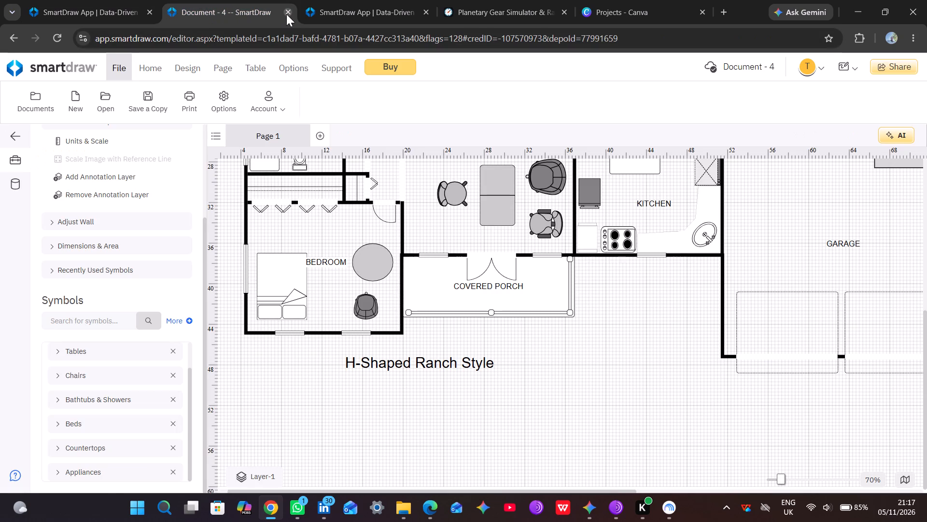
click(287, 13)
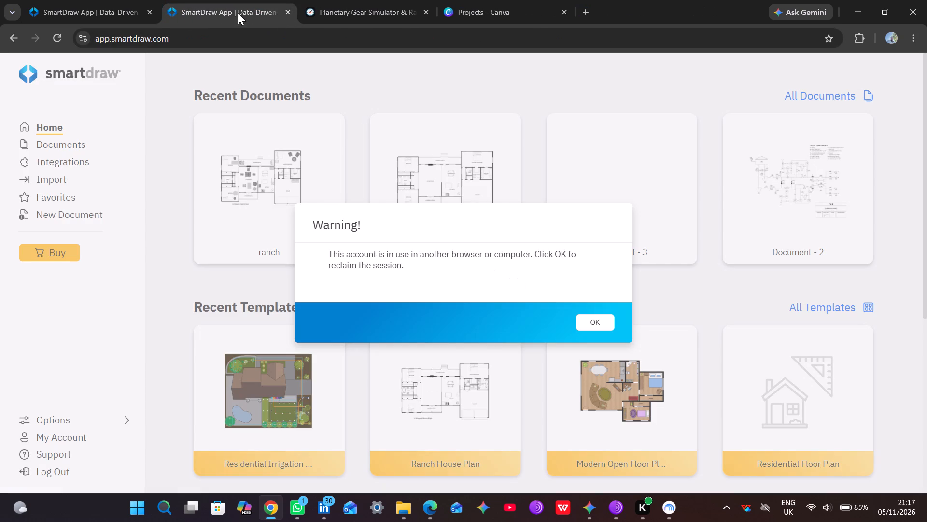
Reclaim the session on the duplicate SmartDraw home page, look over its recent documents and templates, and close its tab.
click(596, 315)
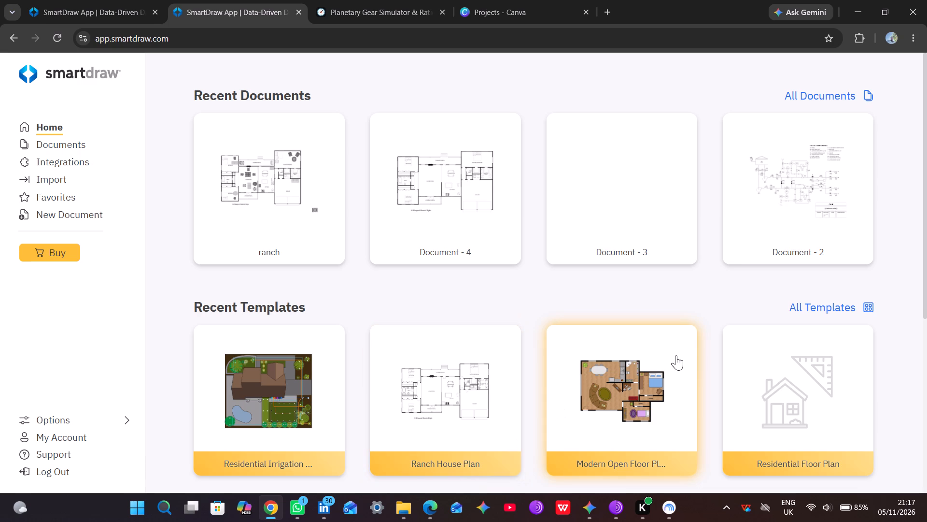
scroll(676, 355, down, 2)
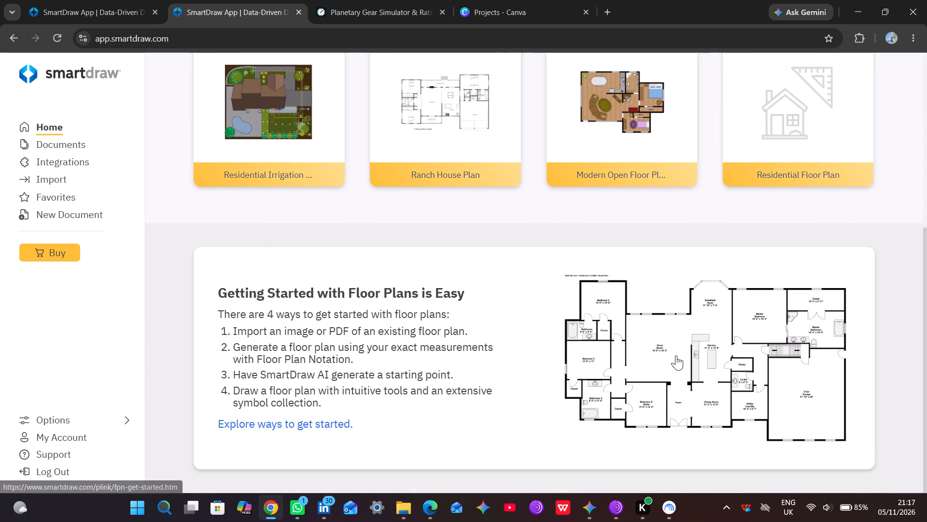
scroll(676, 355, down, 3)
scroll(676, 355, up, 4)
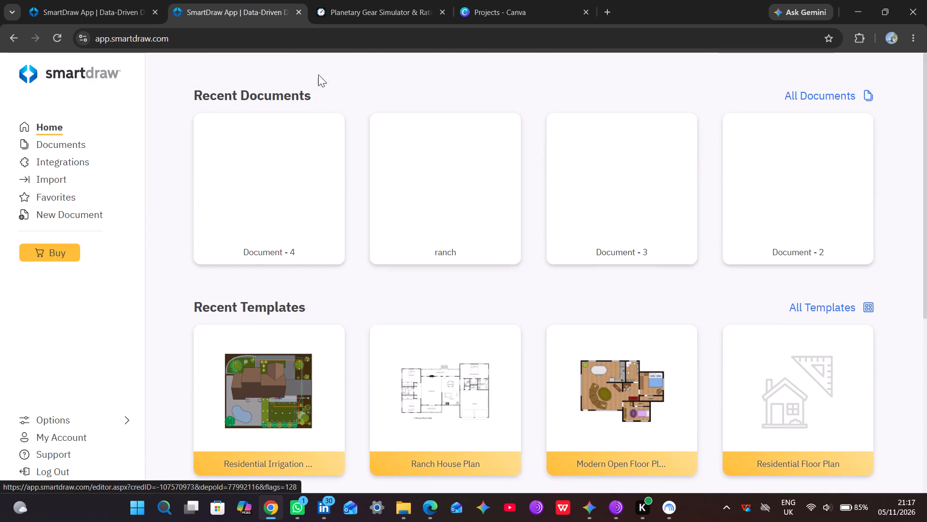
click(298, 14)
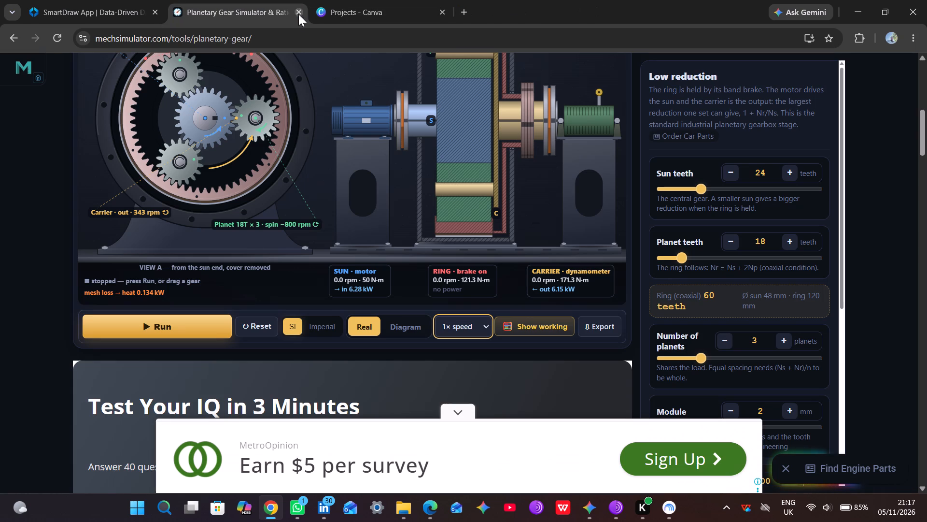
Reclaim the session on the remaining SmartDraw page, and look through My Documents and the home page's recent documents and templates.
click(138, 4)
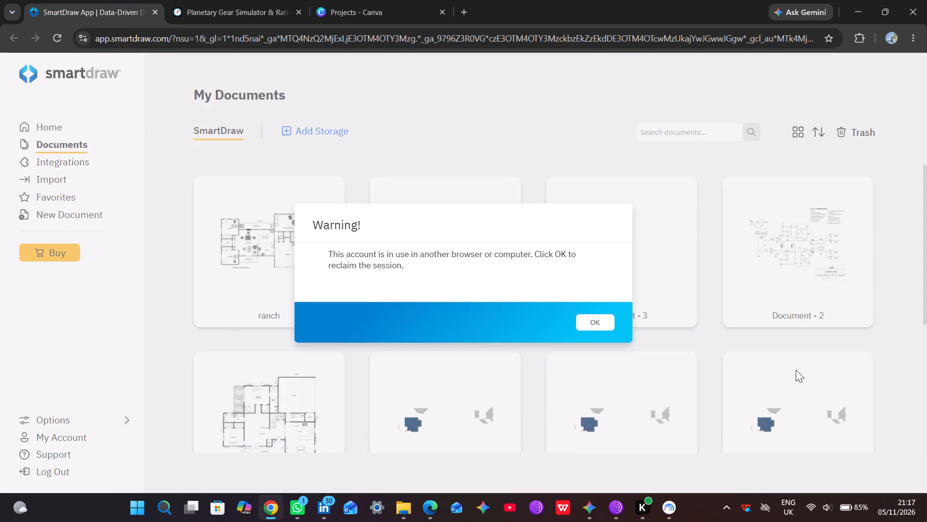
click(609, 329)
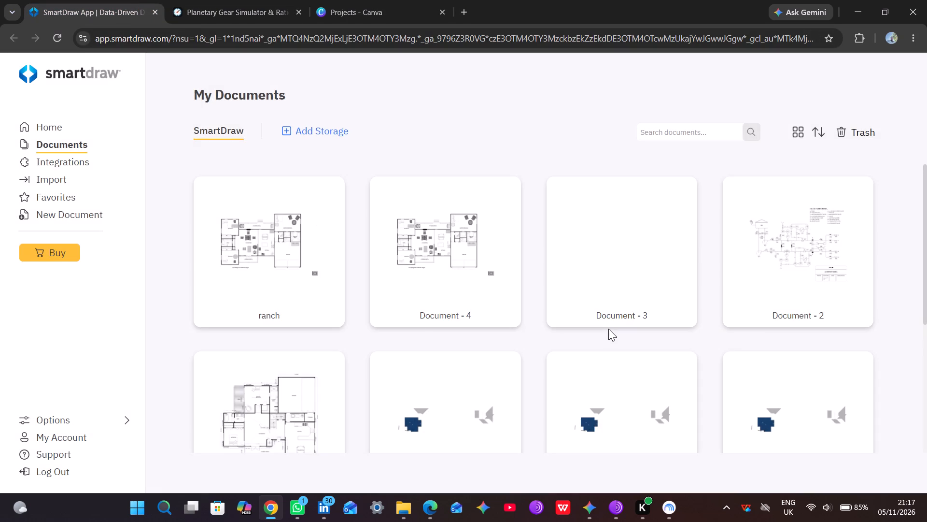
scroll(337, 328, down, 2)
scroll(337, 328, up, 3)
scroll(337, 328, down, 3)
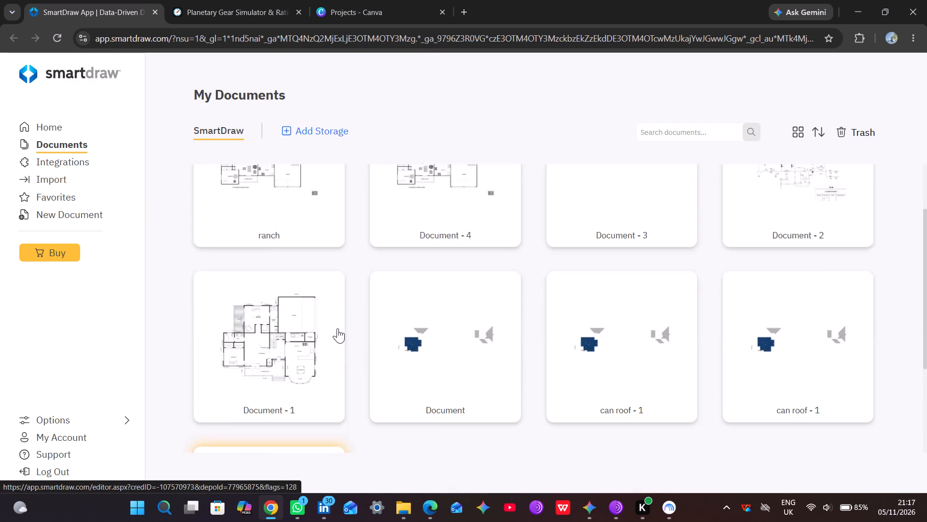
scroll(337, 328, down, 4)
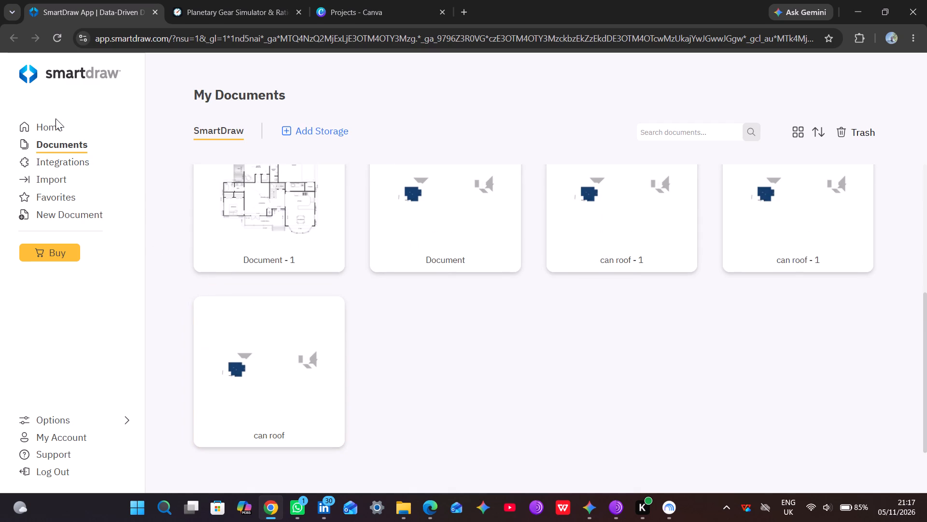
click(57, 123)
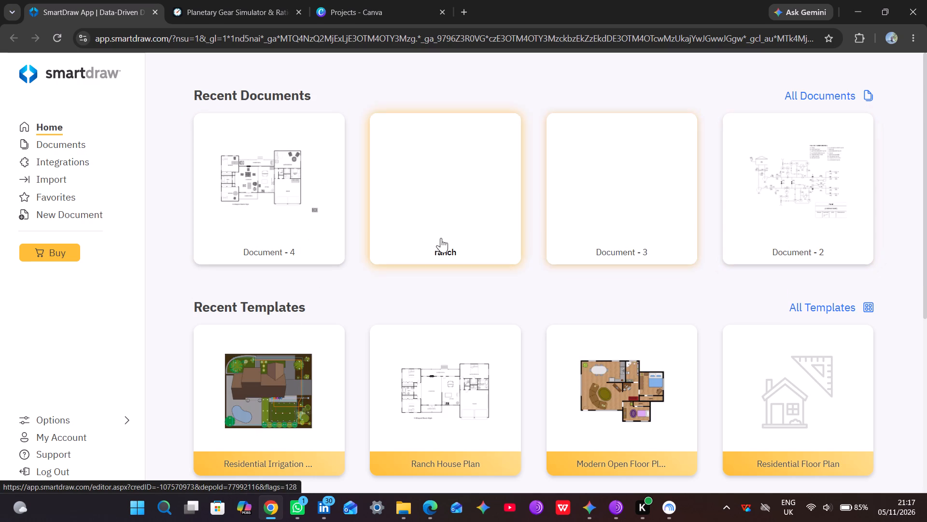
scroll(577, 349, down, 2)
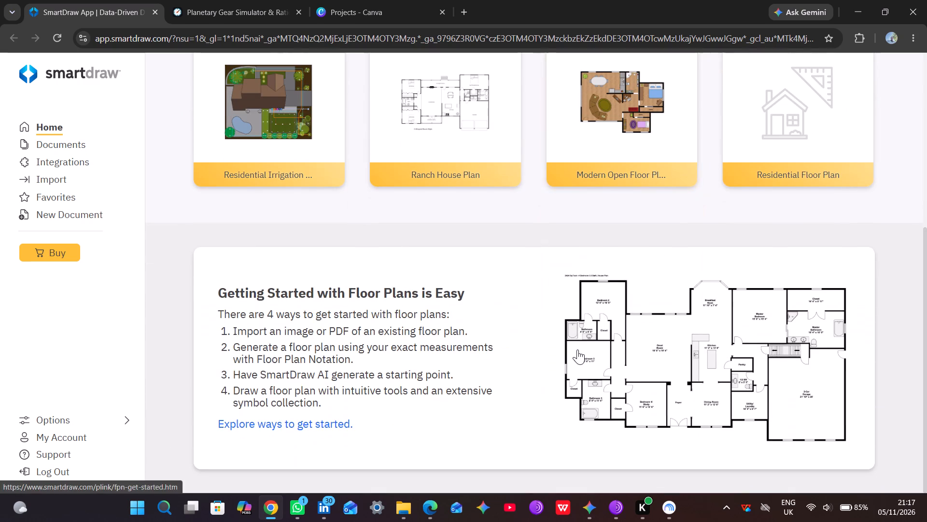
scroll(117, 316, down, 2)
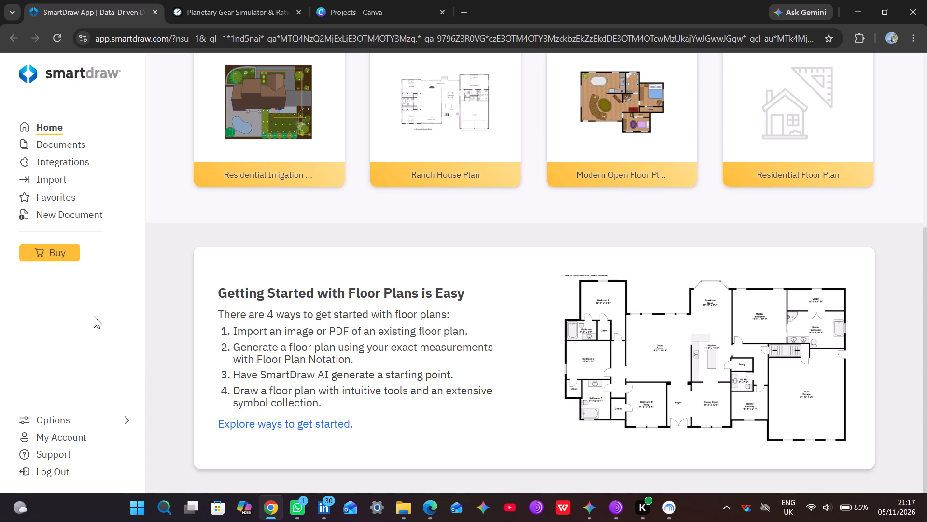
Browse the Meetings & Workshops templates and examples for a new document.
click(60, 215)
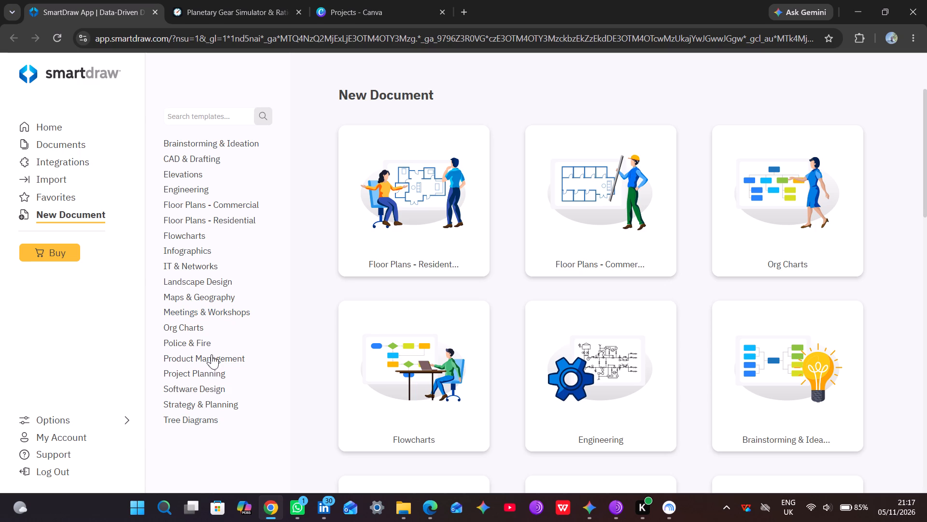
click(189, 308)
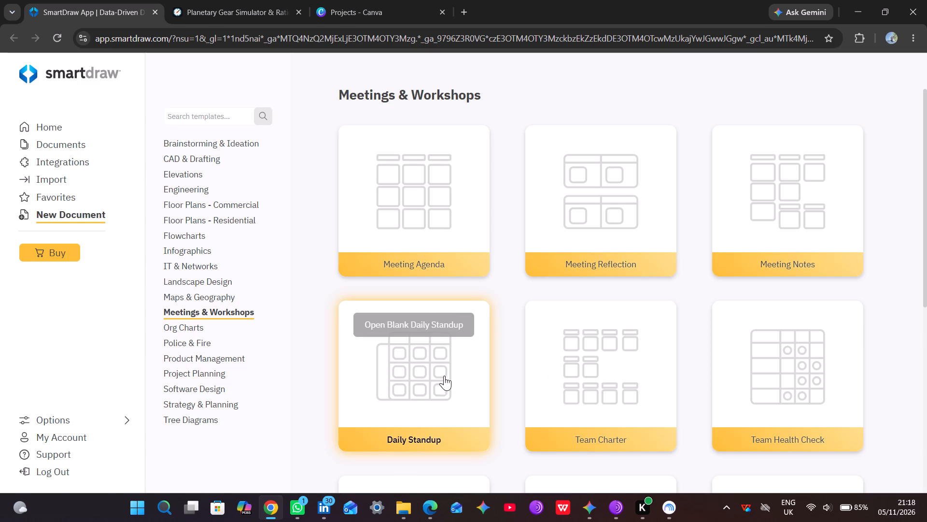
scroll(445, 376, down, 1)
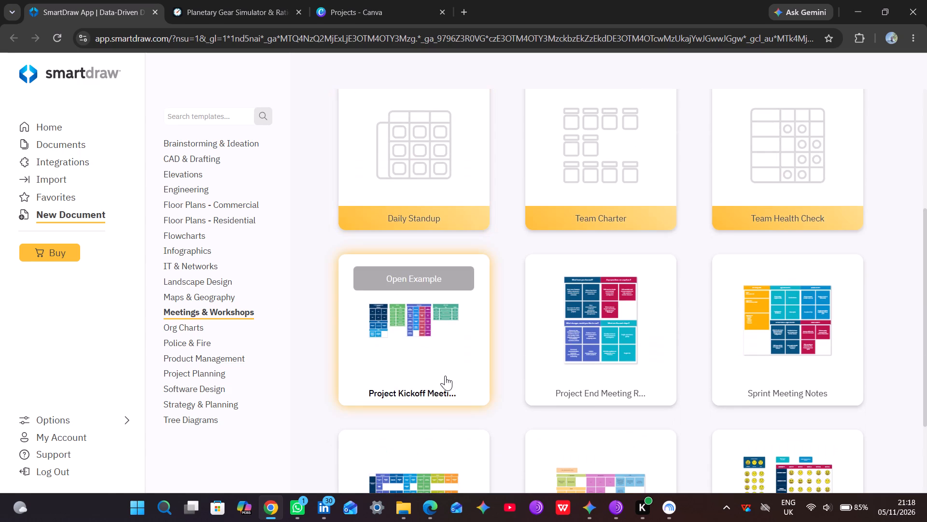